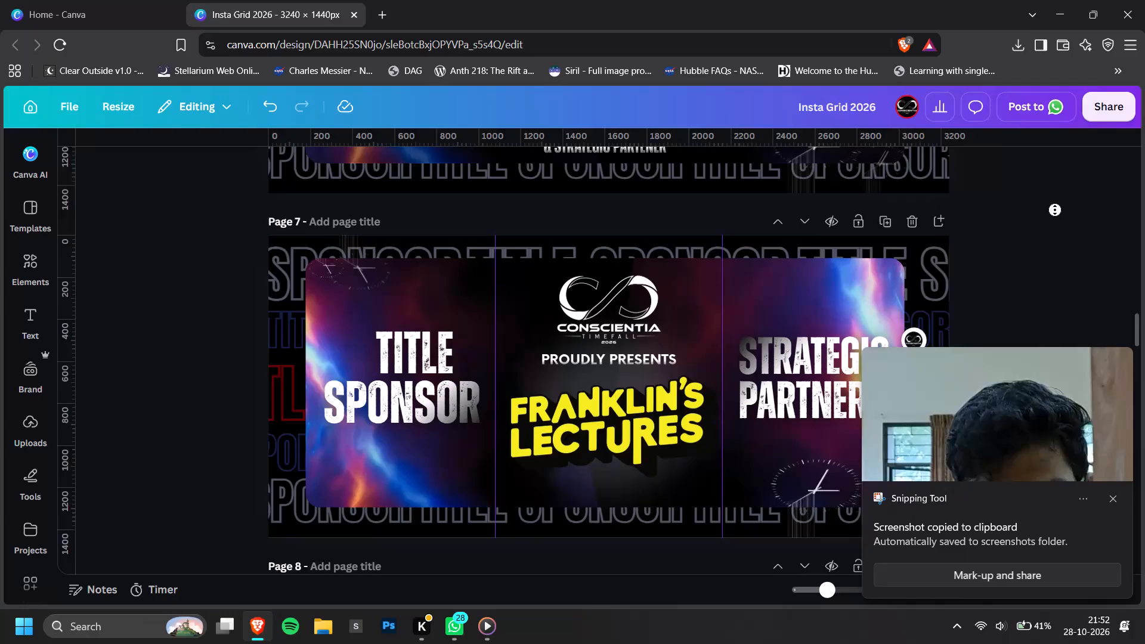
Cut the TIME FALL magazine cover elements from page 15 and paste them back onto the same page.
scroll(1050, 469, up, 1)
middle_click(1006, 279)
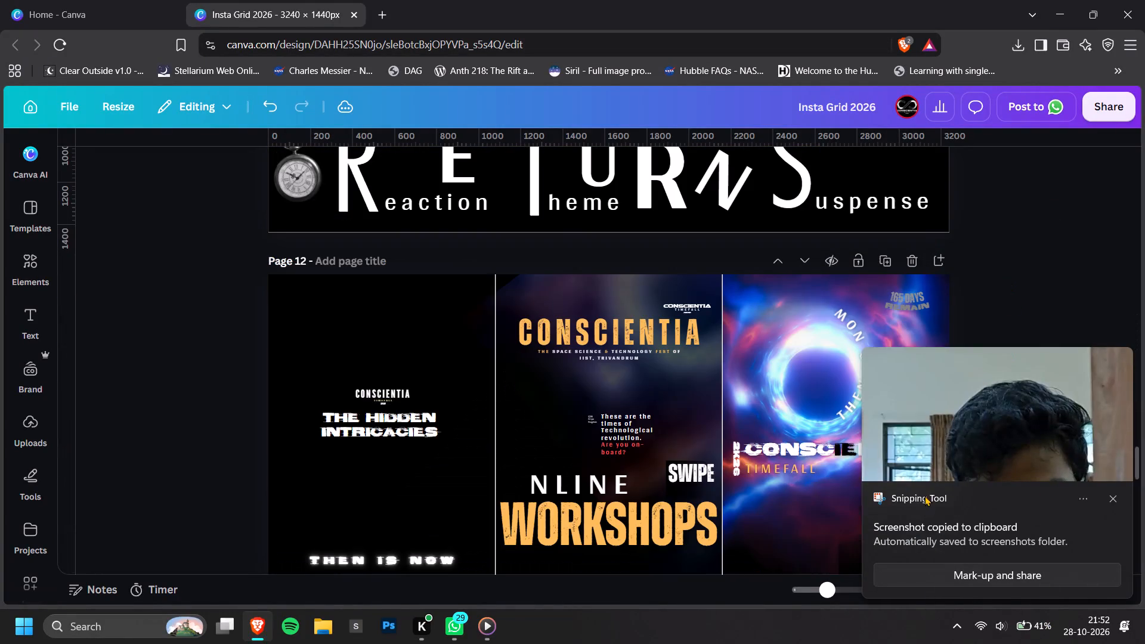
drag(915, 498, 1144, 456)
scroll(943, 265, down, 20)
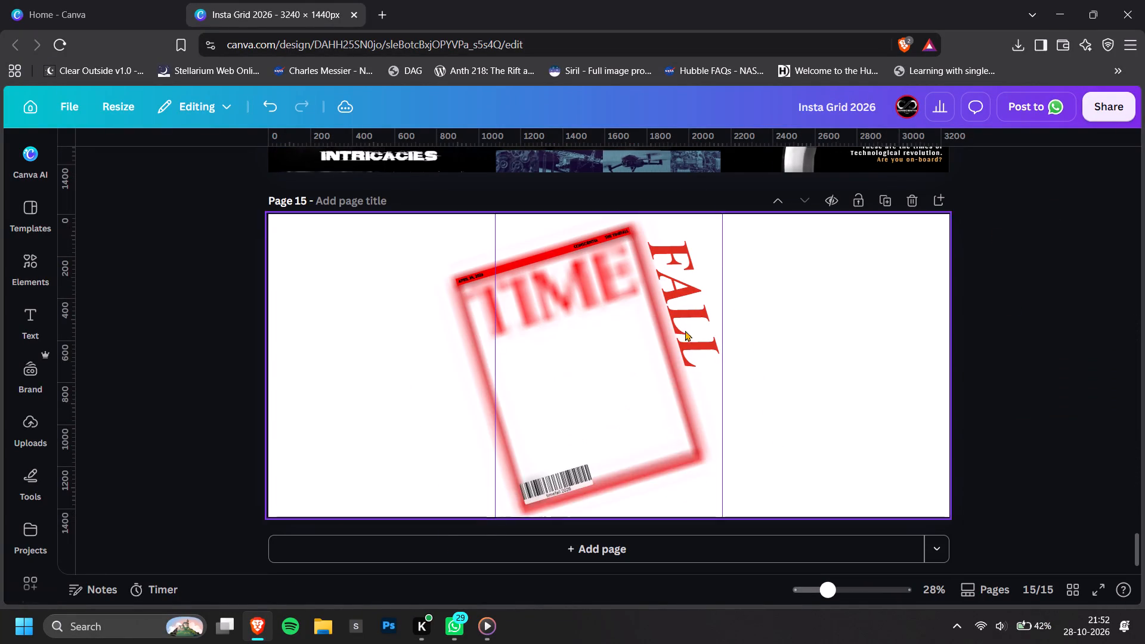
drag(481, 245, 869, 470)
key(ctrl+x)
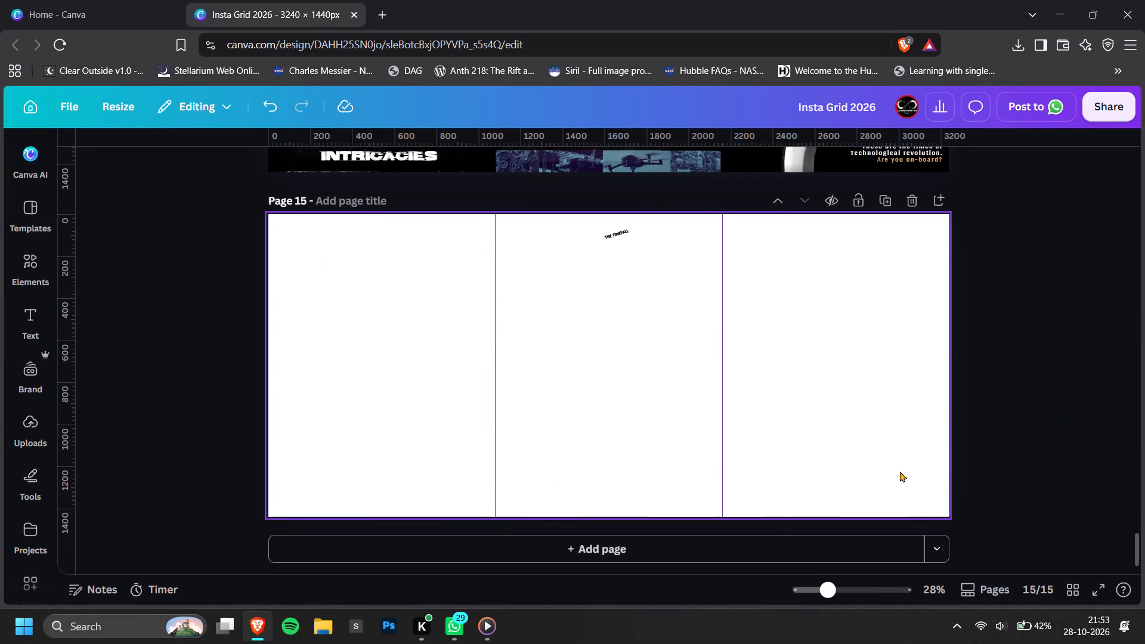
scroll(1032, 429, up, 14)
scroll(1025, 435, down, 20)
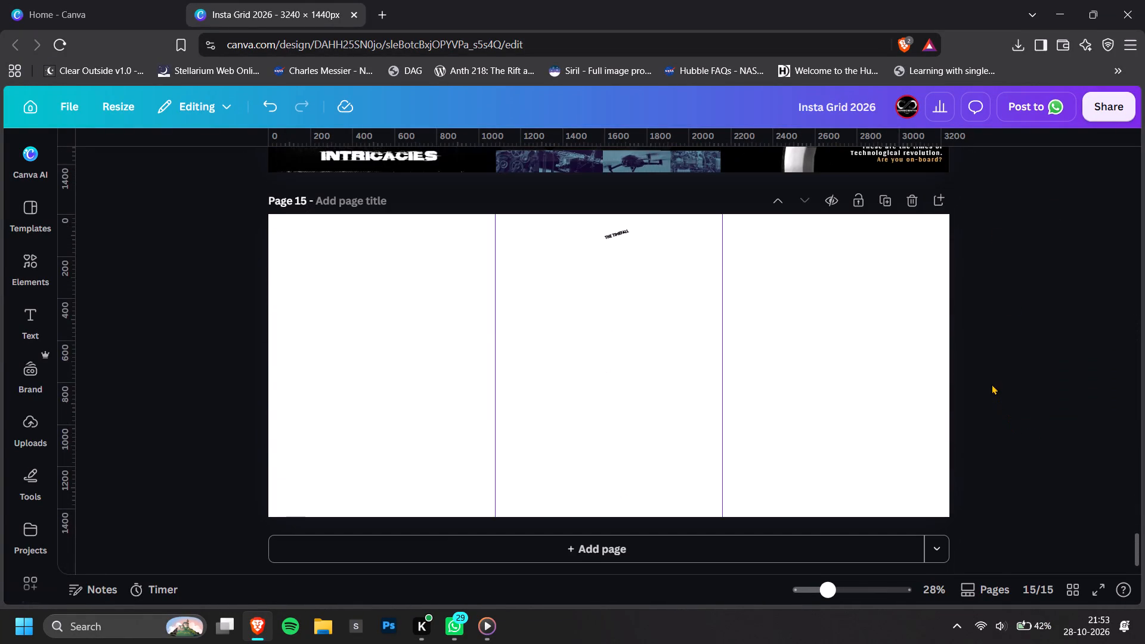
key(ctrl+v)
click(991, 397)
Copy the TIME FALL magazine cover group from page 15 and paste it onto page 4.
drag(413, 216, 899, 537)
click(527, 215)
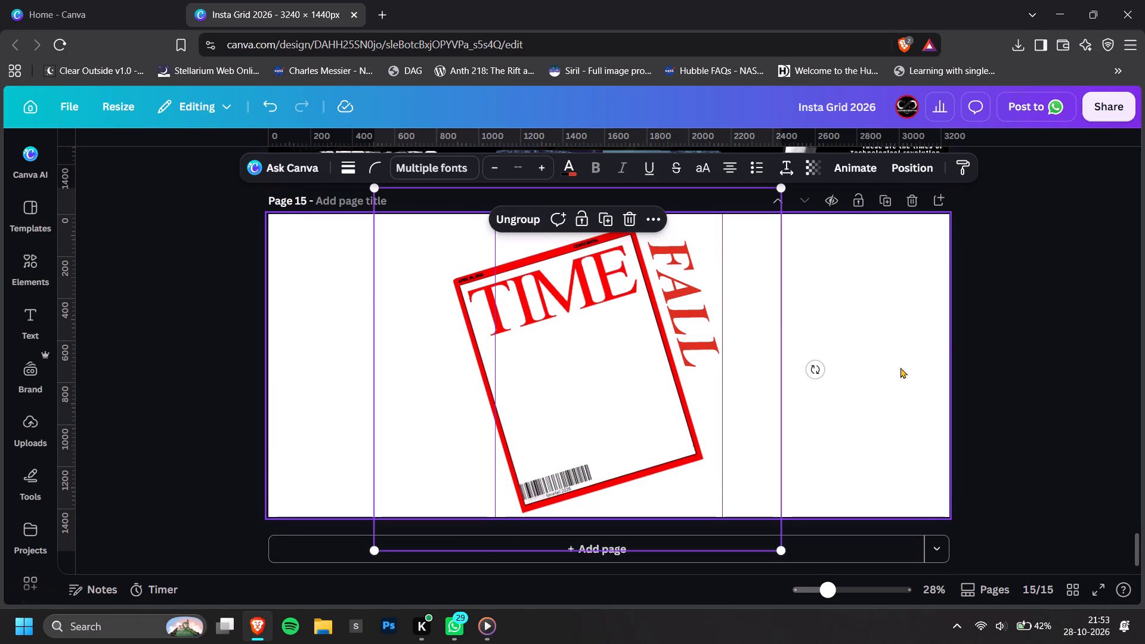
key(ctrl+c)
scroll(932, 399, up, 20)
scroll(932, 399, up, 10)
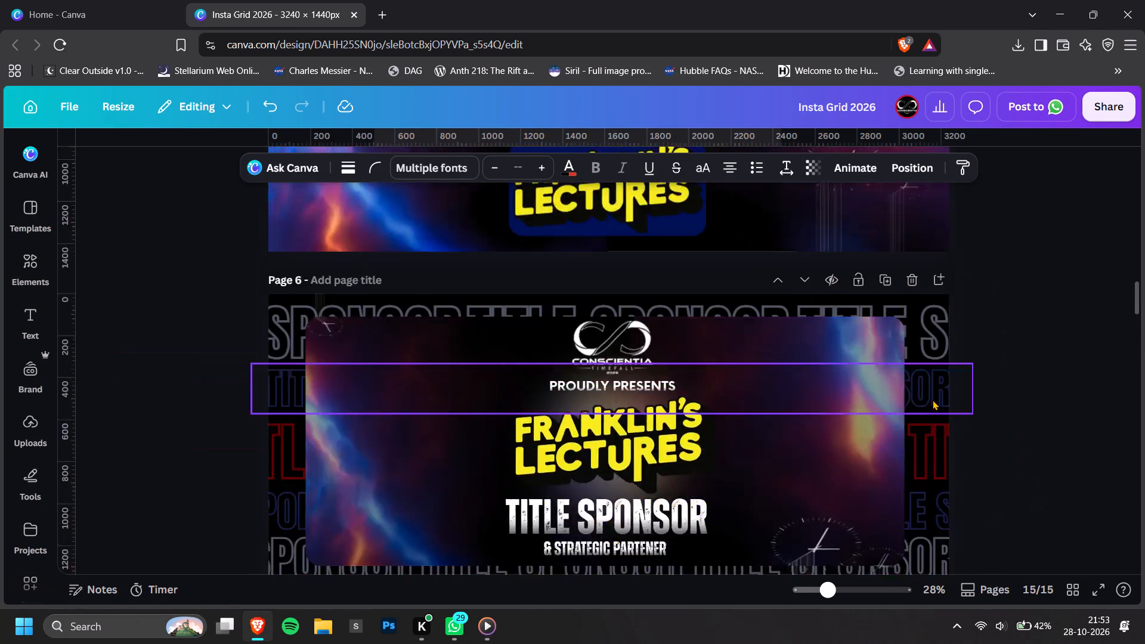
scroll(933, 400, up, 10)
scroll(934, 404, down, 5)
key(ctrl+v)
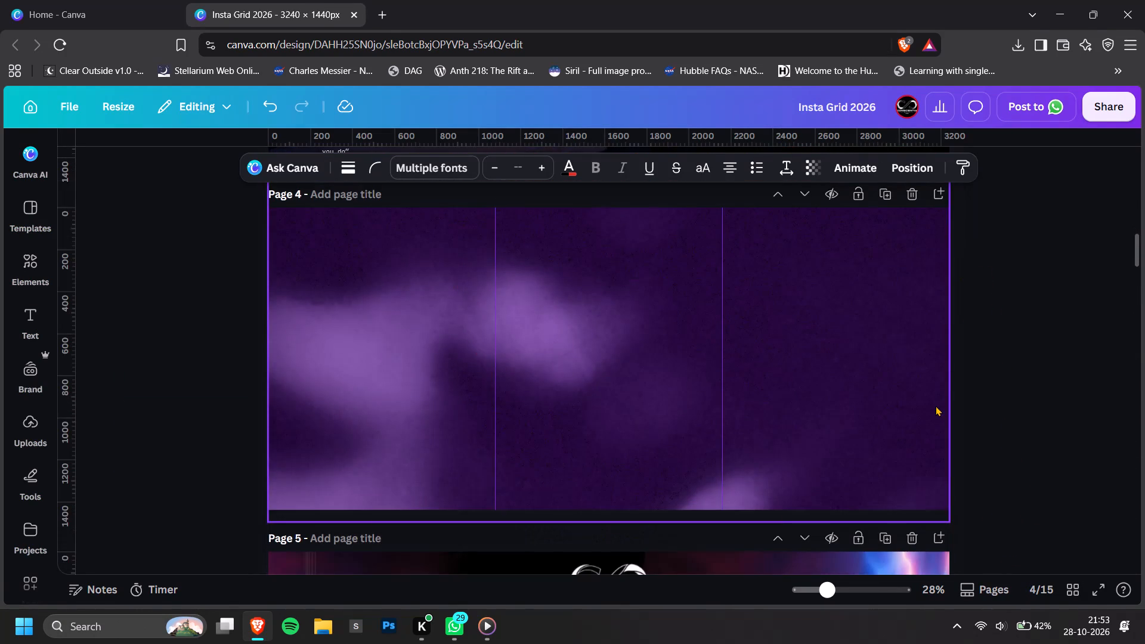
click(1016, 366)
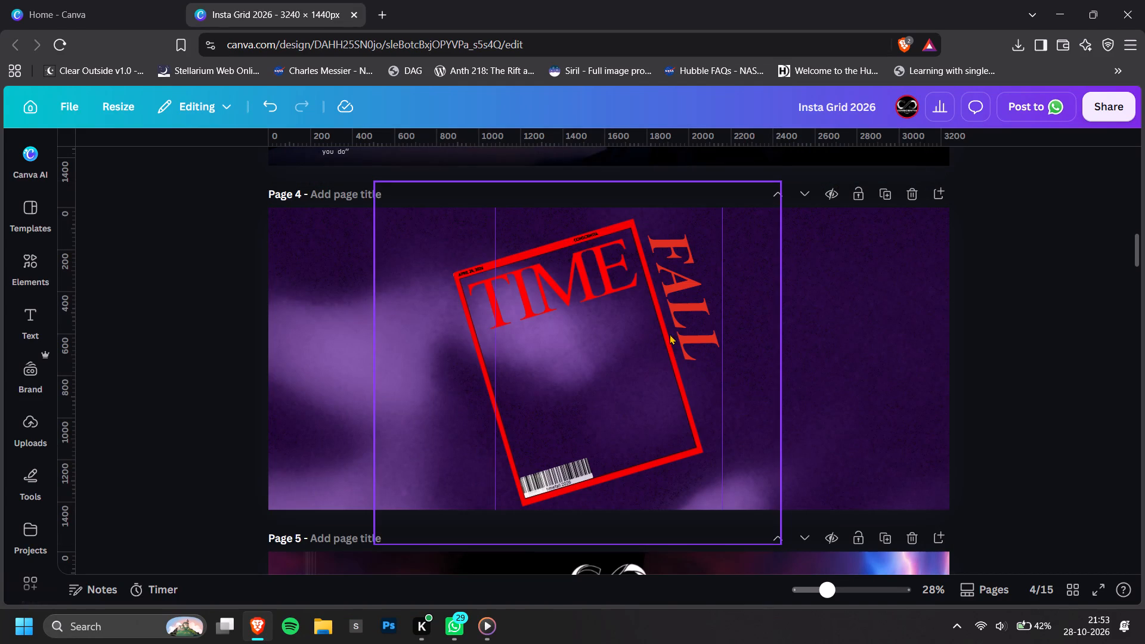
Shift the pasted magazine cover group slightly to the right over page 4's middle panel.
drag(670, 334, 692, 335)
click(994, 251)
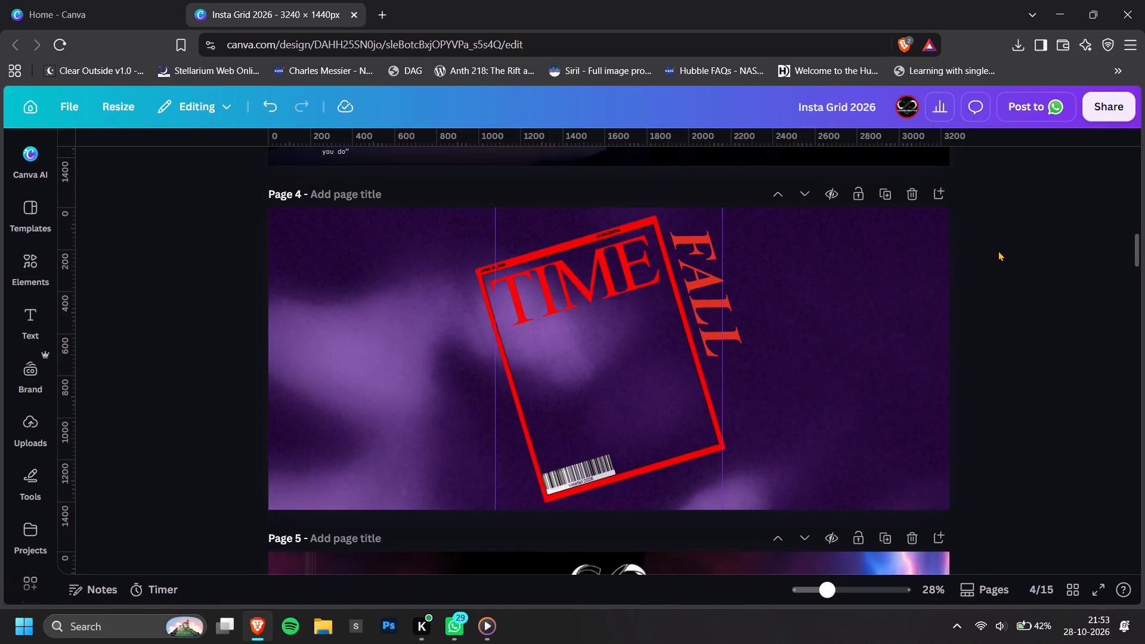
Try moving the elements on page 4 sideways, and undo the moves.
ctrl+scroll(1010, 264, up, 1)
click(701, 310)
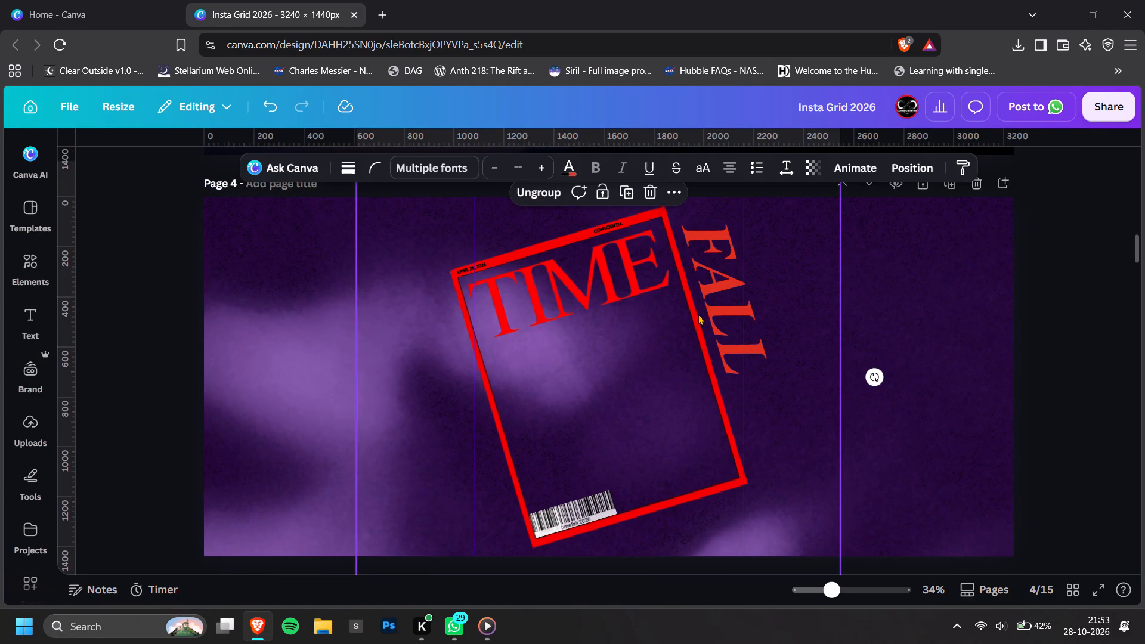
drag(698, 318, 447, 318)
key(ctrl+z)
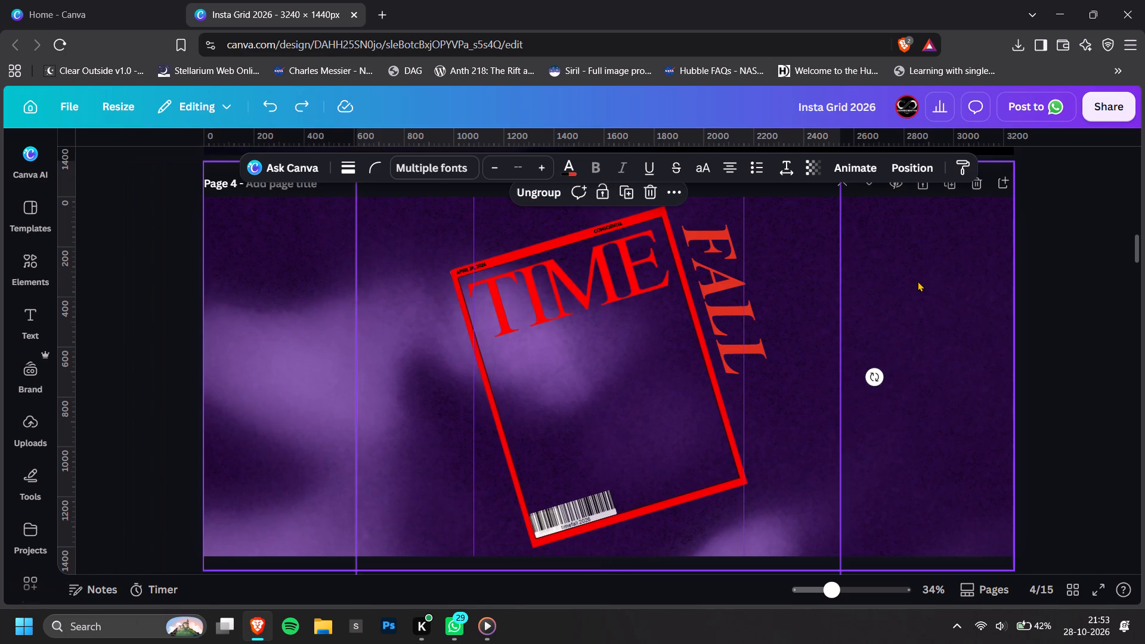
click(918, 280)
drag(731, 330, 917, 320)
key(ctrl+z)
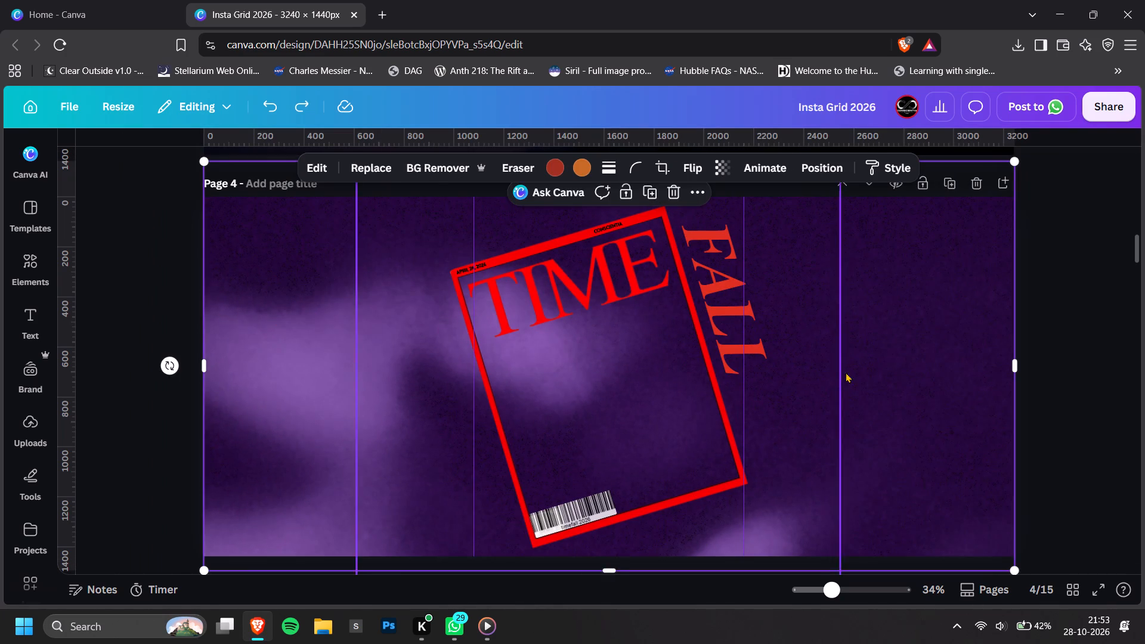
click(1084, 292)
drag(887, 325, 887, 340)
Crop page 4's purple background image inward on all four sides to about 3067 by 1283 px, leaving a border.
click(954, 292)
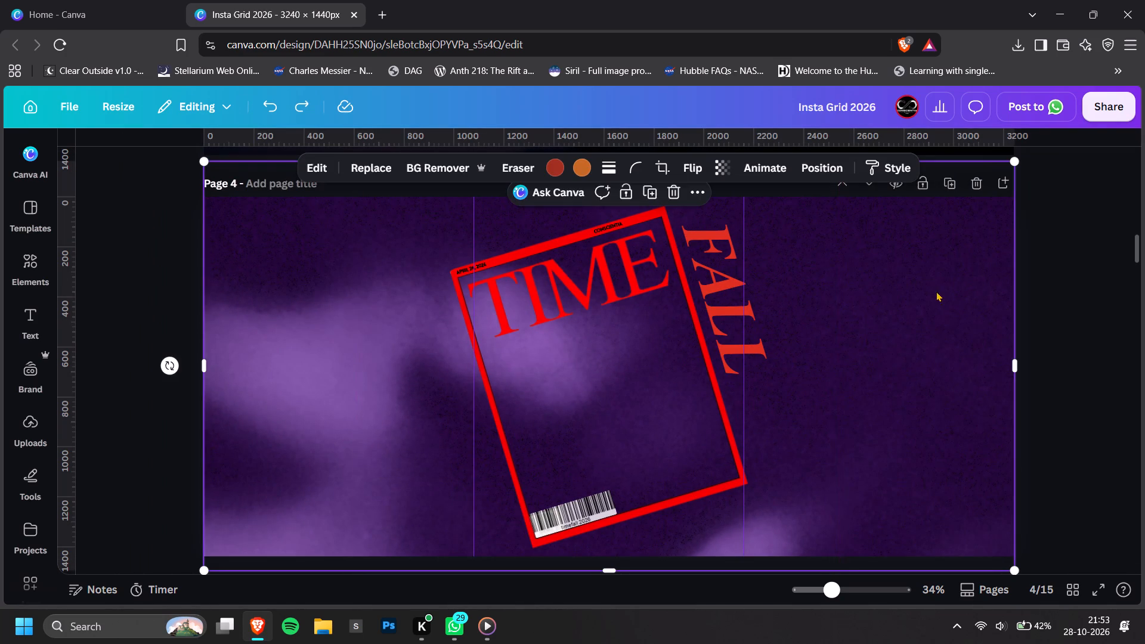
ctrl+scroll(700, 129, down, 1)
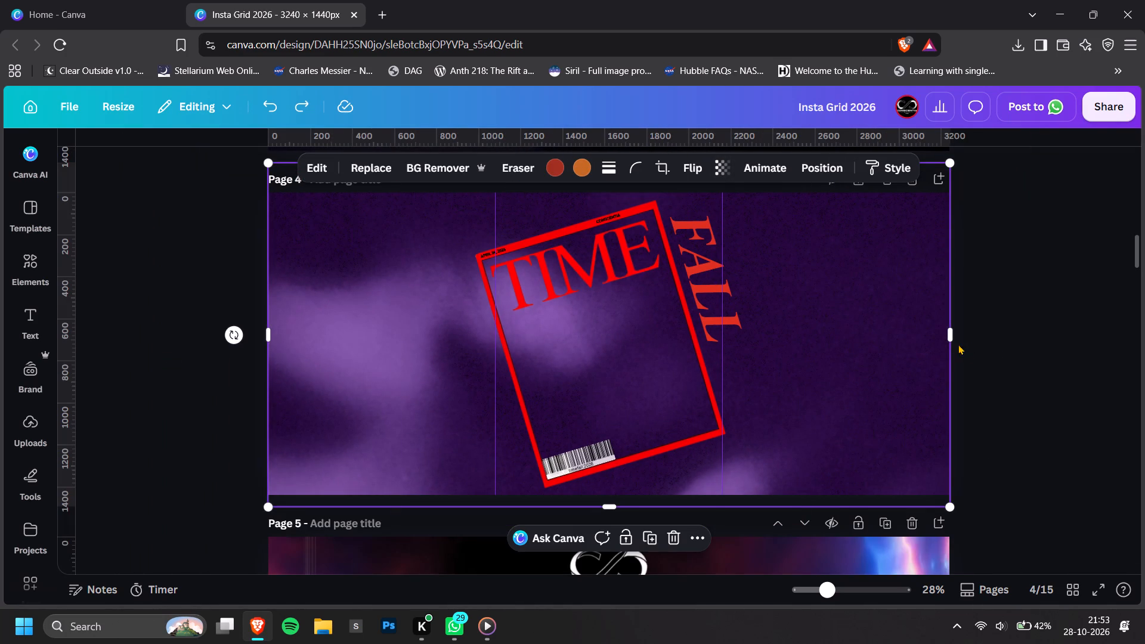
drag(953, 352, 934, 361)
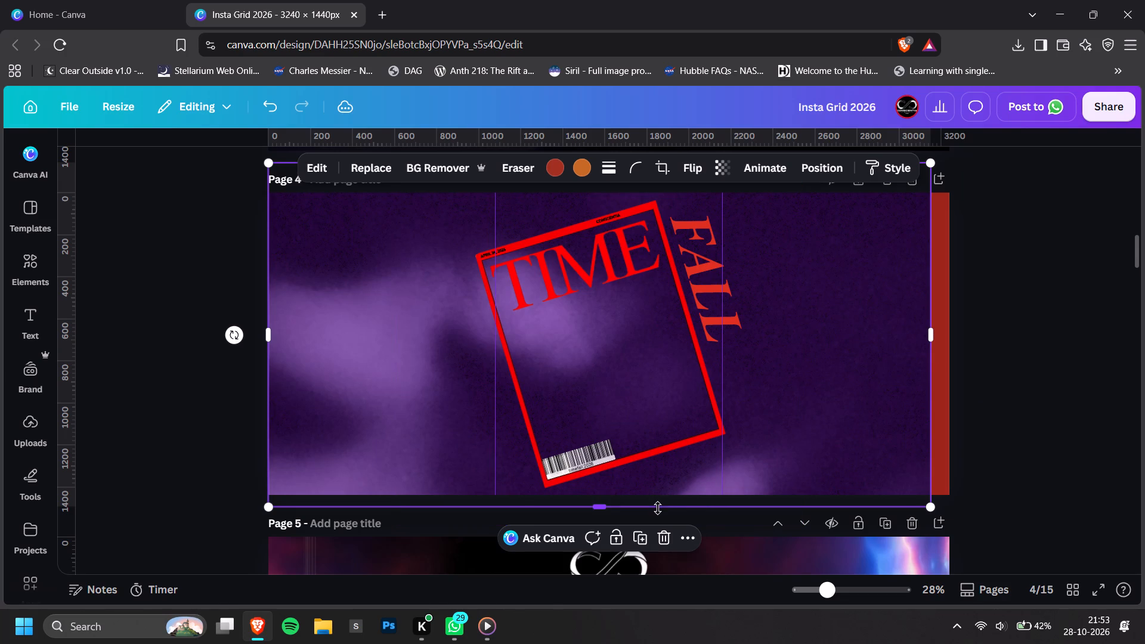
drag(658, 509, 651, 470)
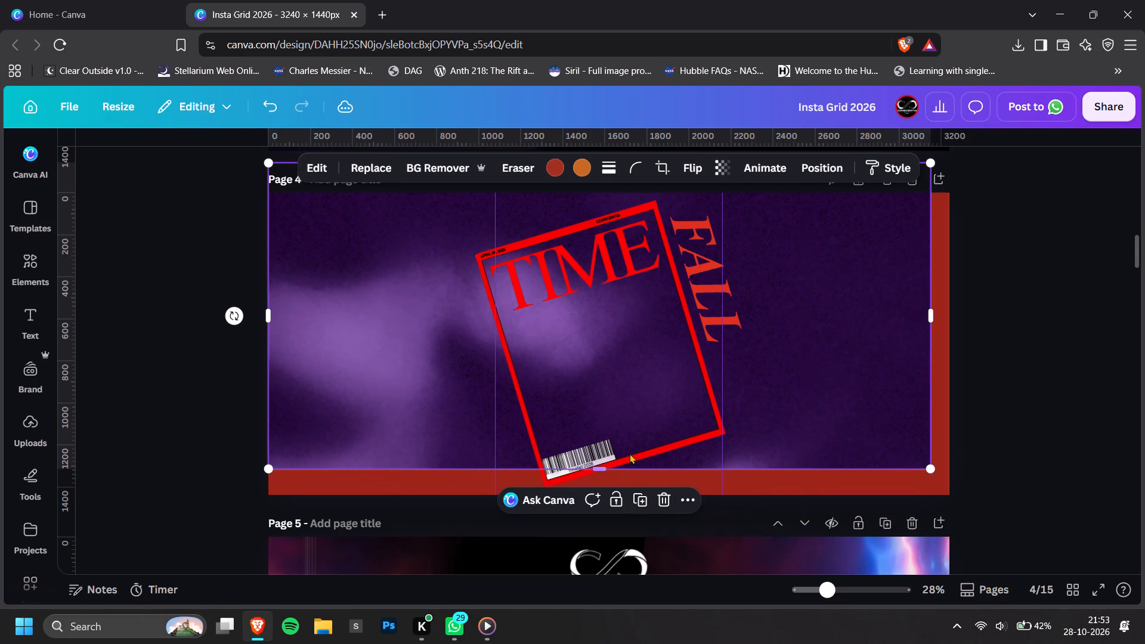
key(ctrl+z)
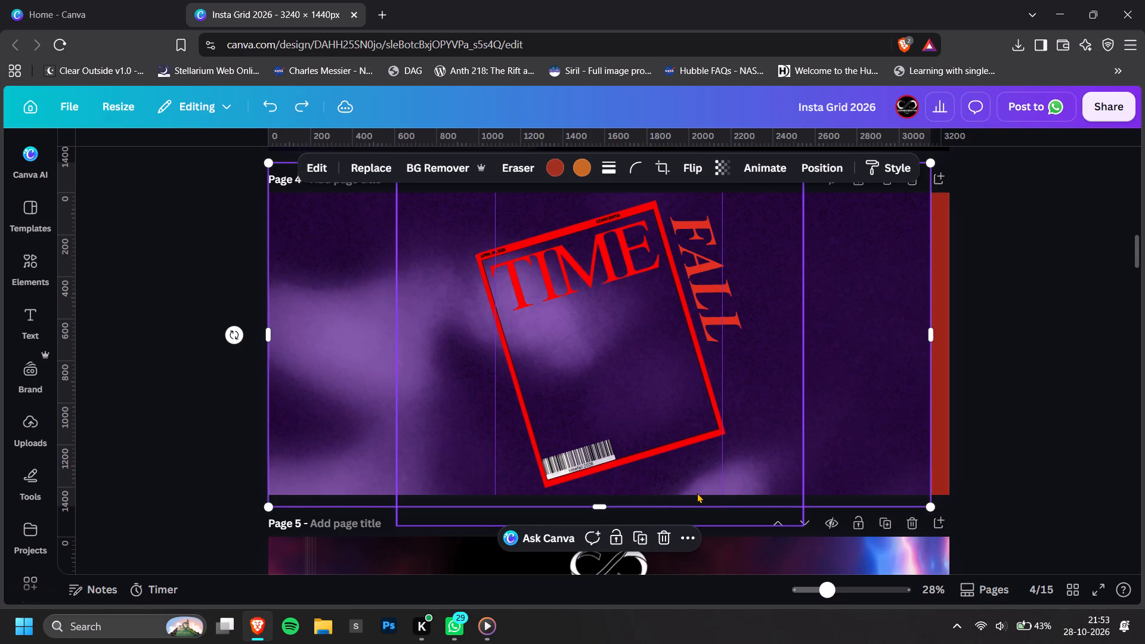
drag(704, 504, 697, 478)
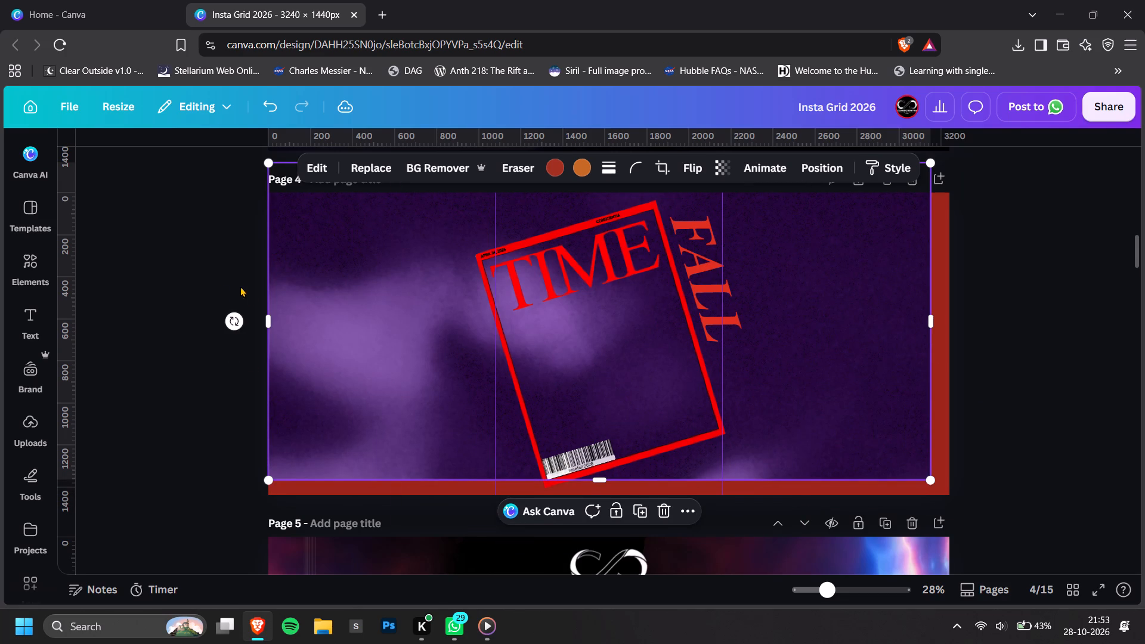
drag(269, 317, 287, 335)
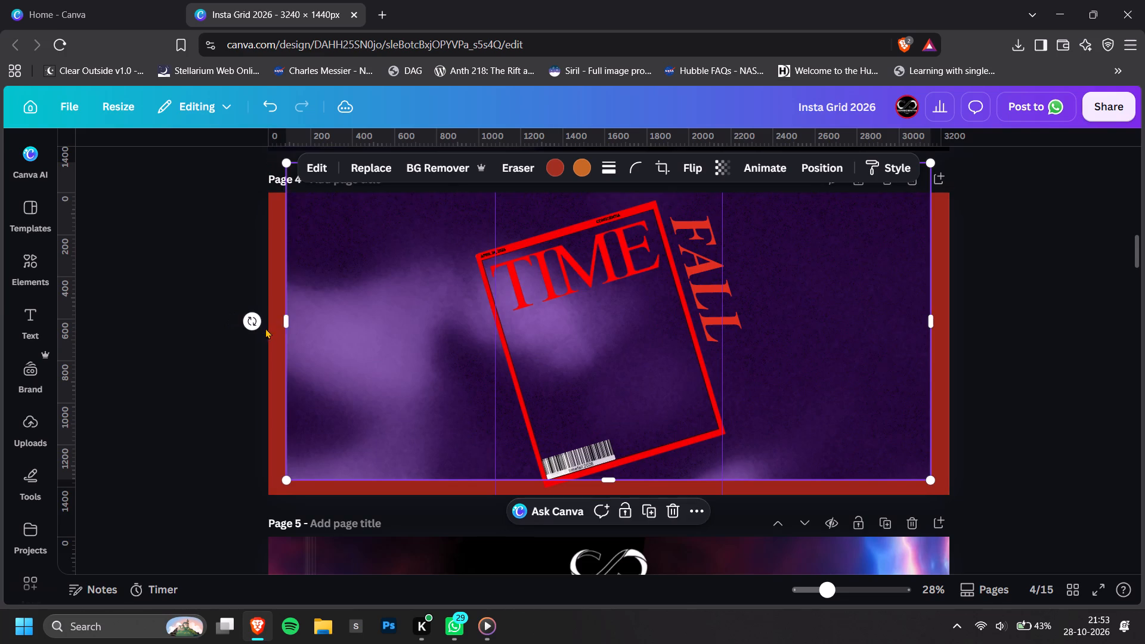
scroll(478, 301, up, 1)
drag(636, 361, 630, 413)
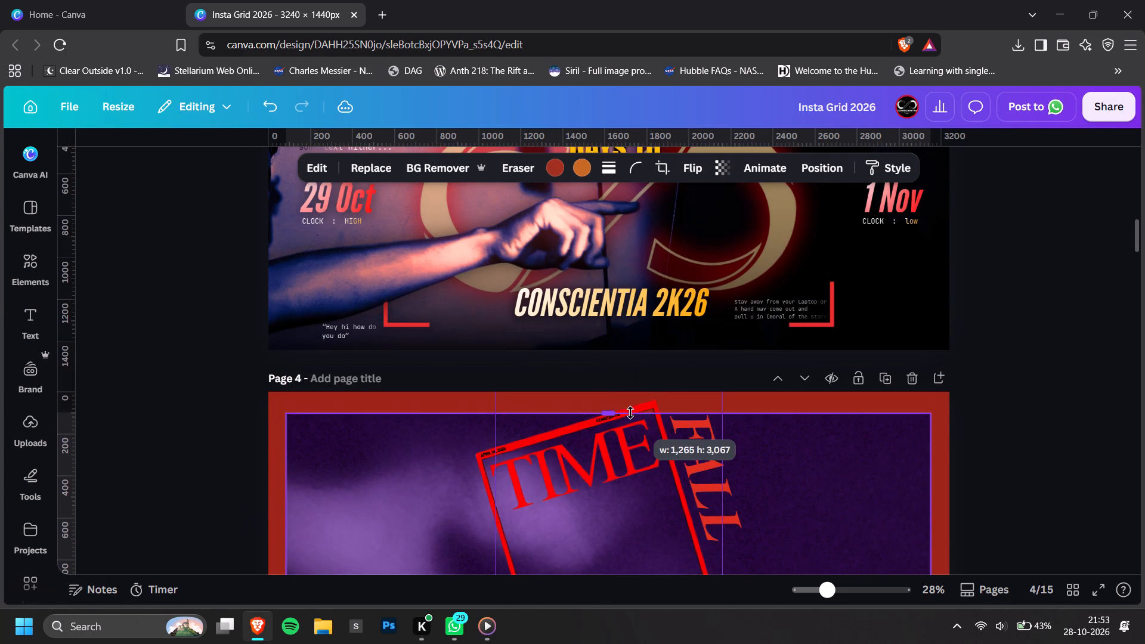
drag(630, 413, 620, 409)
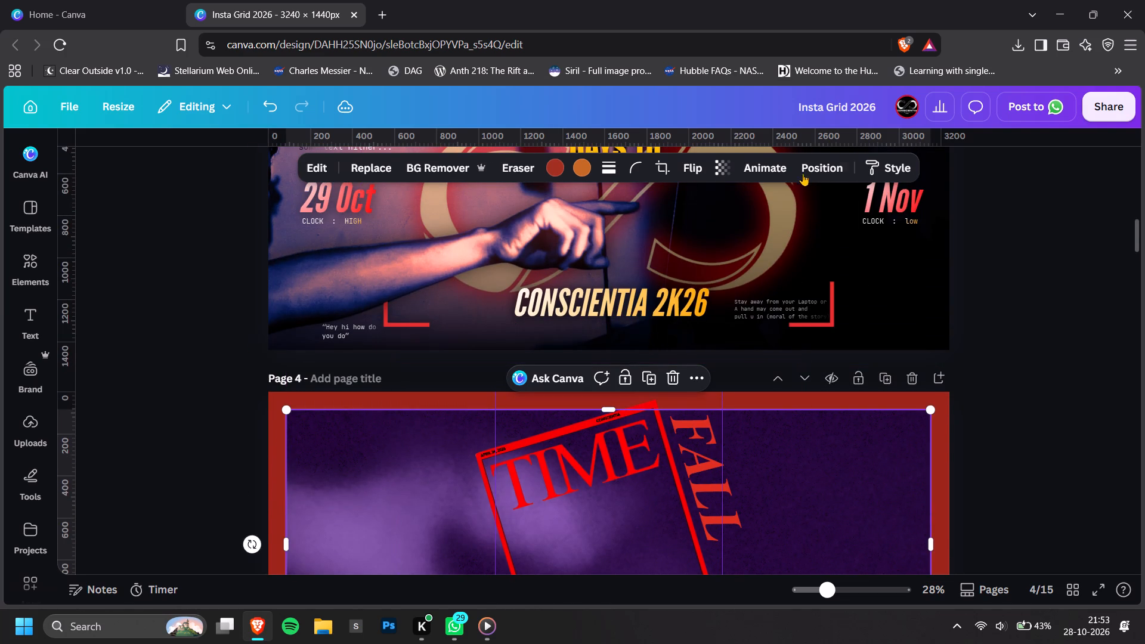
Align the cropped purple image to the centre and middle of page 4.
click(804, 172)
click(244, 427)
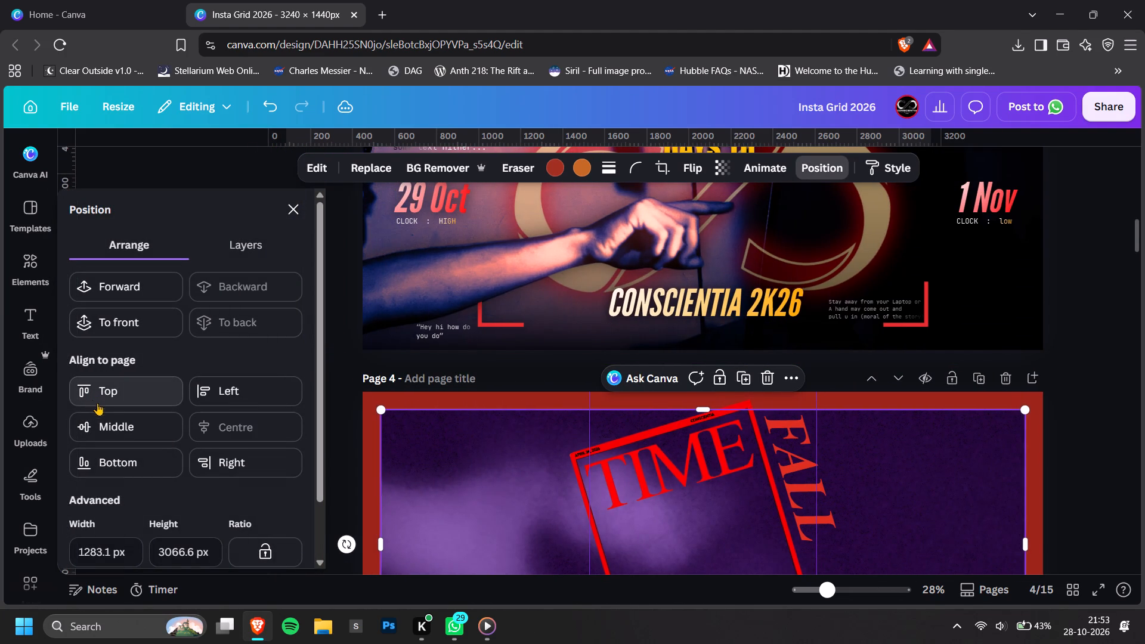
click(114, 429)
click(1085, 264)
click(1090, 266)
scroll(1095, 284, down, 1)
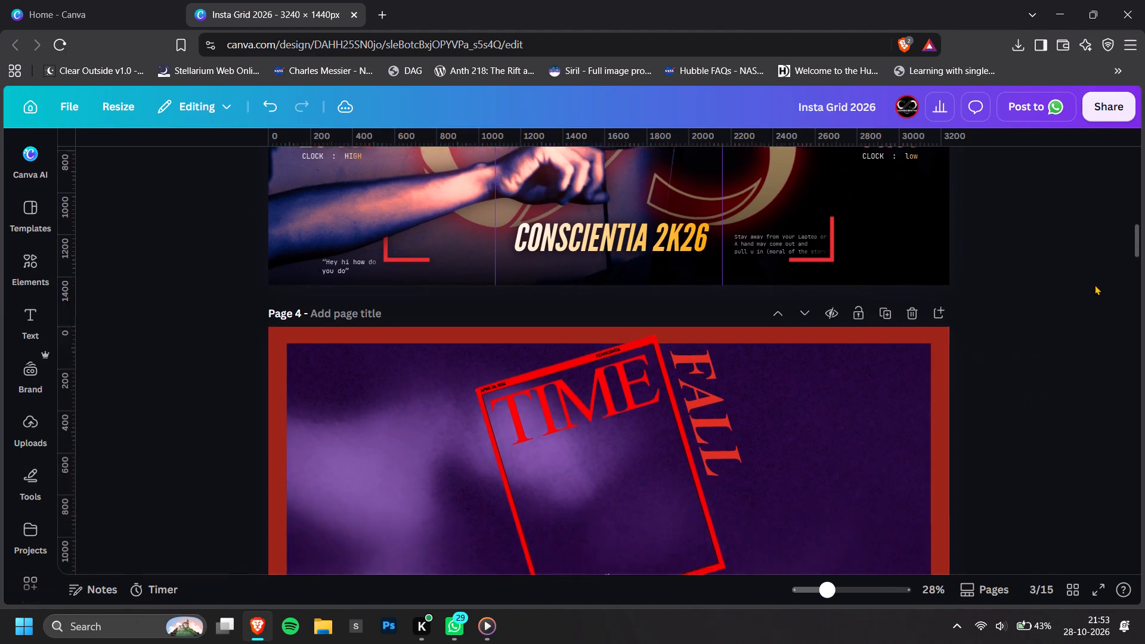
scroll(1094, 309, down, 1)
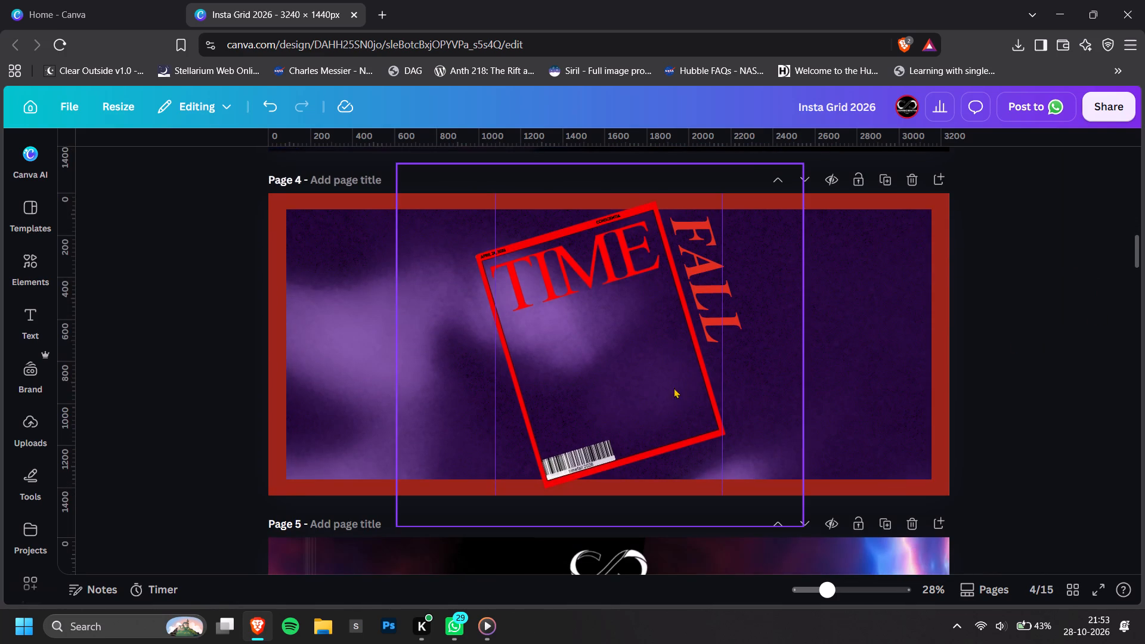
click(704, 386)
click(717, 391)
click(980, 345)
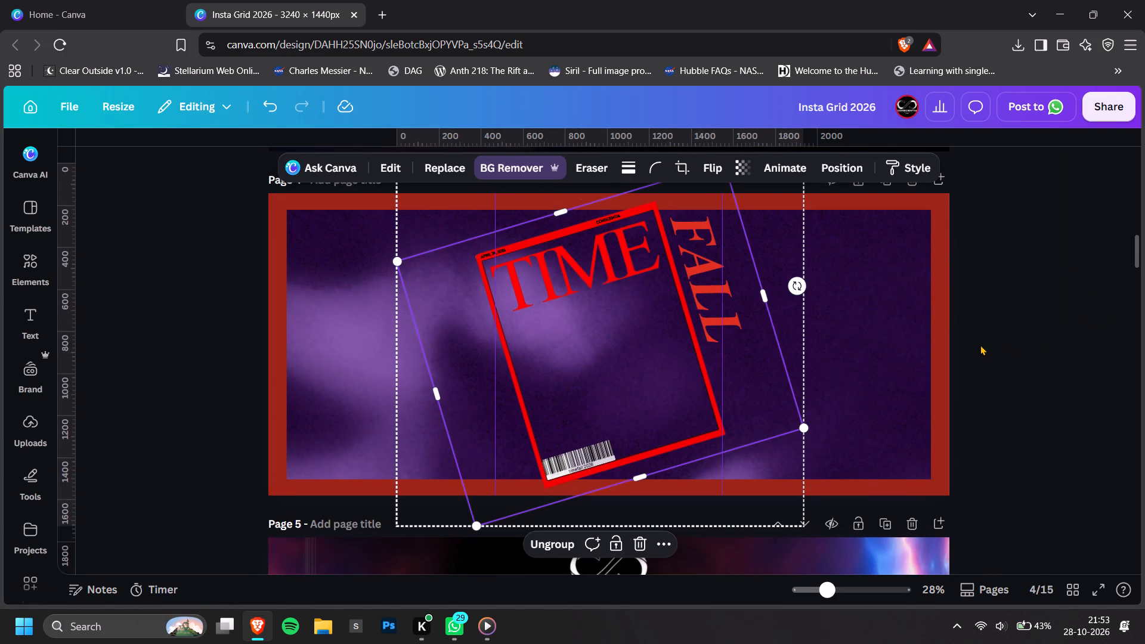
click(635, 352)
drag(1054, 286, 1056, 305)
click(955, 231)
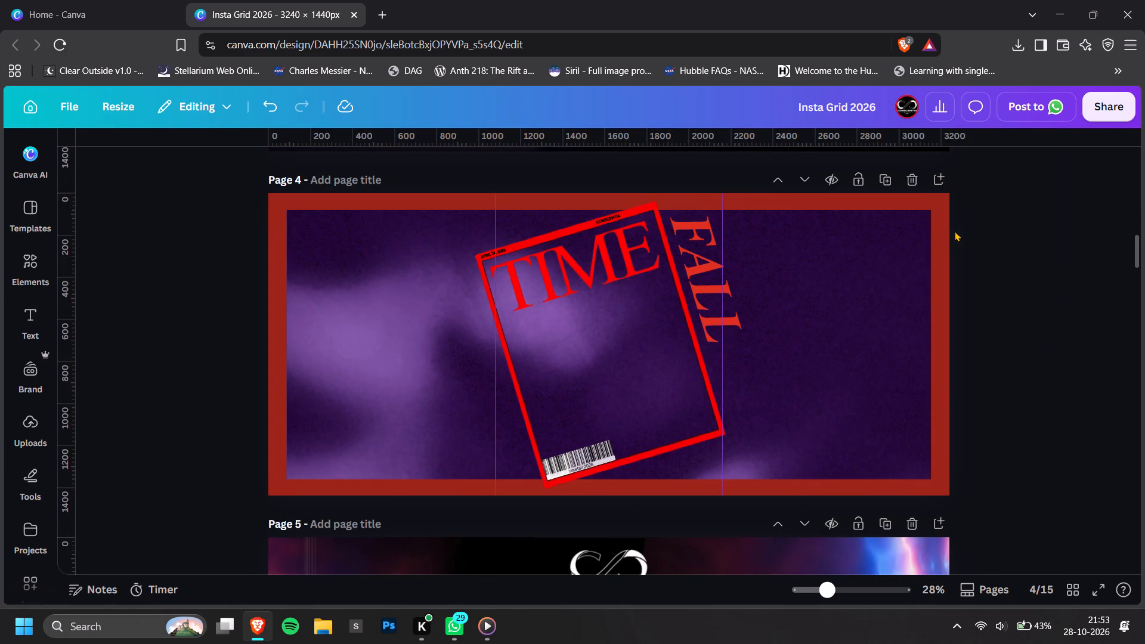
Try white for page 4's background colour, and set it to black.
click(939, 235)
click(647, 171)
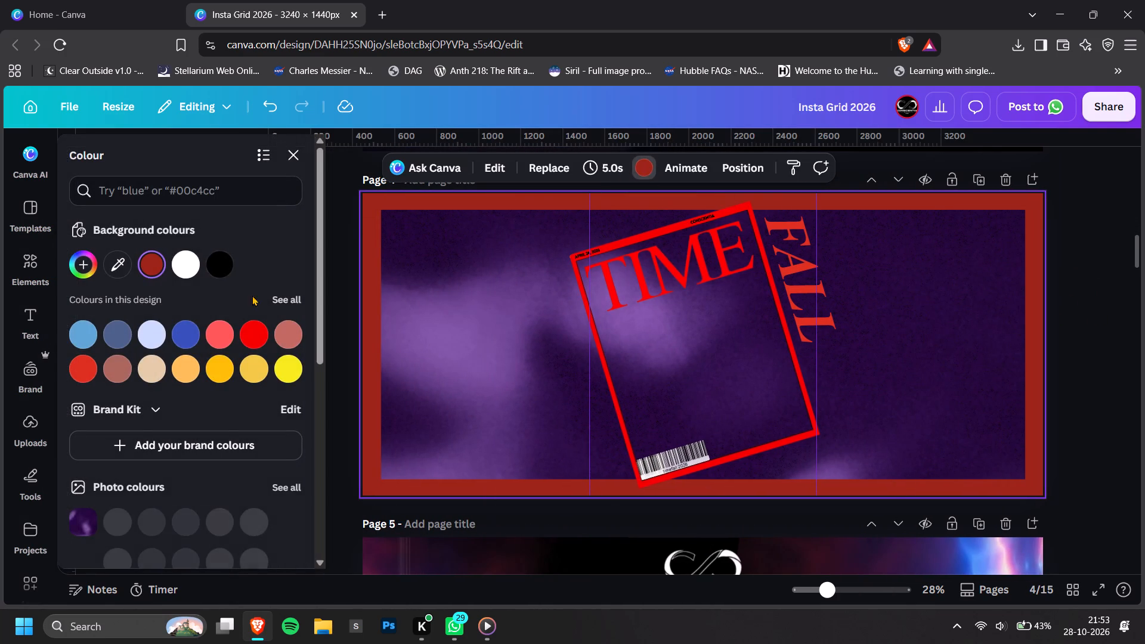
click(233, 264)
click(180, 268)
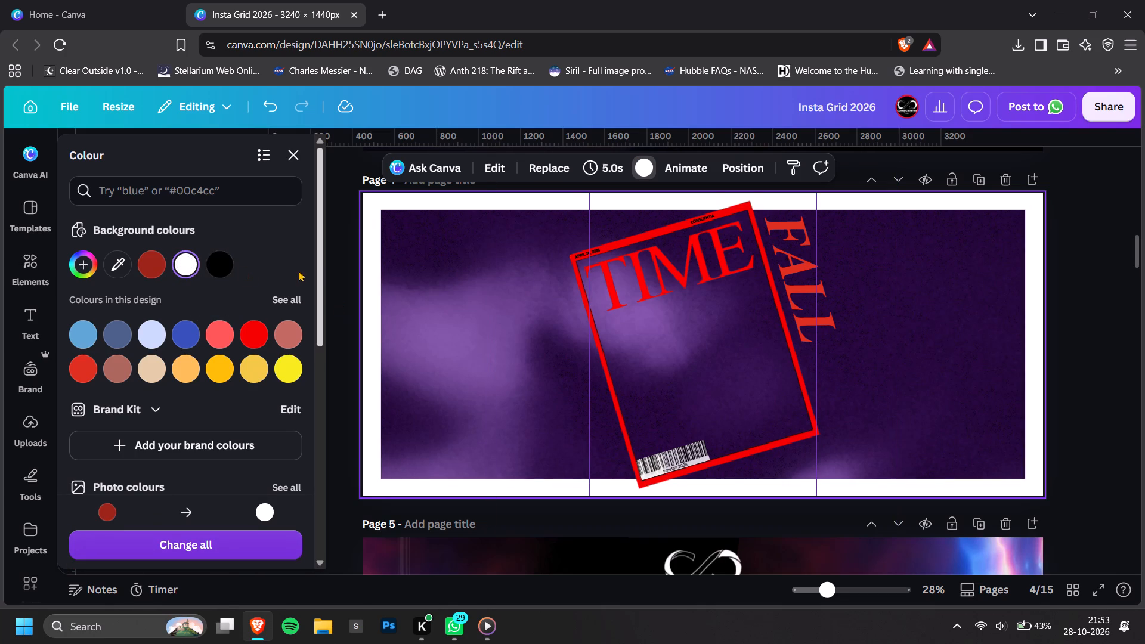
click(200, 262)
click(218, 264)
ctrl+scroll(1037, 255, down, 1)
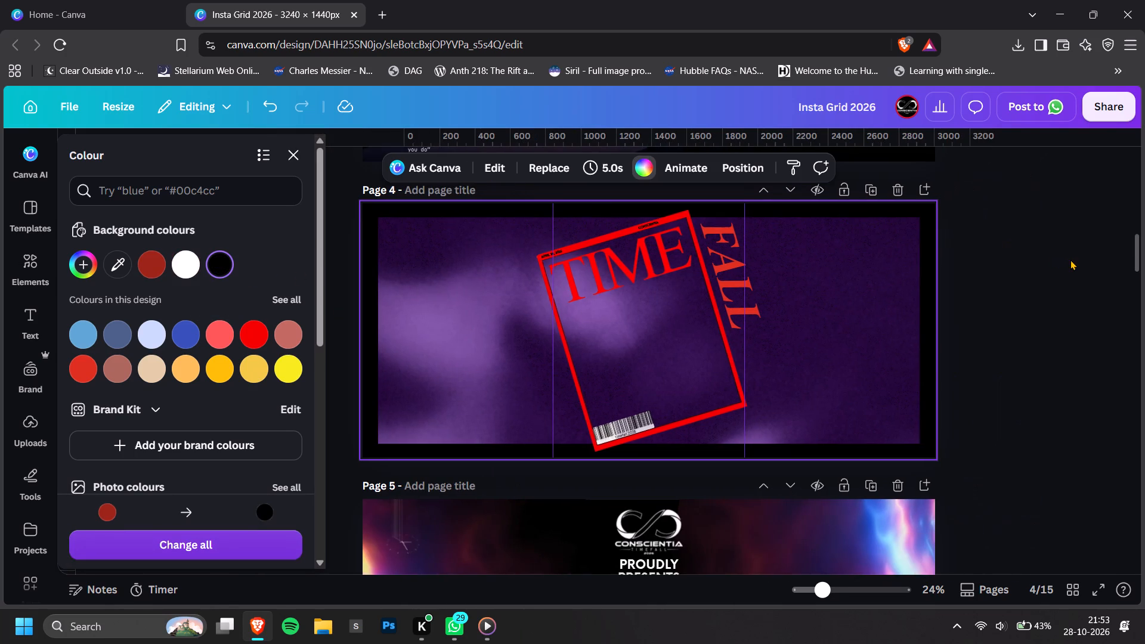
double_click(1073, 260)
Scale the TIME FALL cover group down slightly and reposition it over the middle panel of page 4.
ctrl+scroll(1018, 287, up, 1)
click(676, 281)
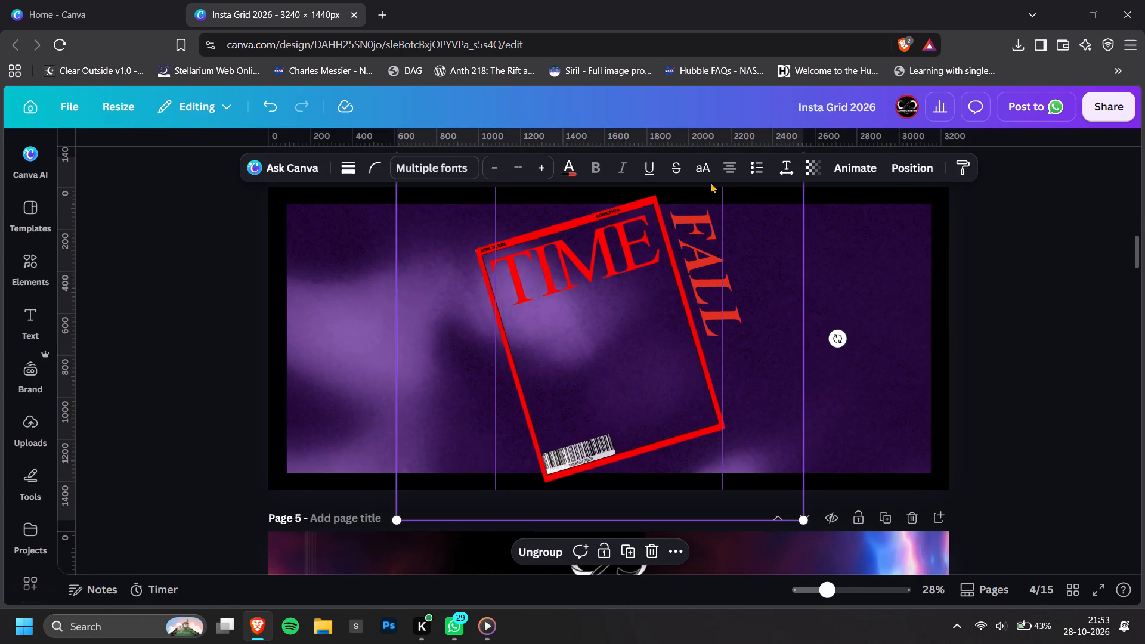
scroll(779, 229, up, 1)
drag(800, 251, 776, 262)
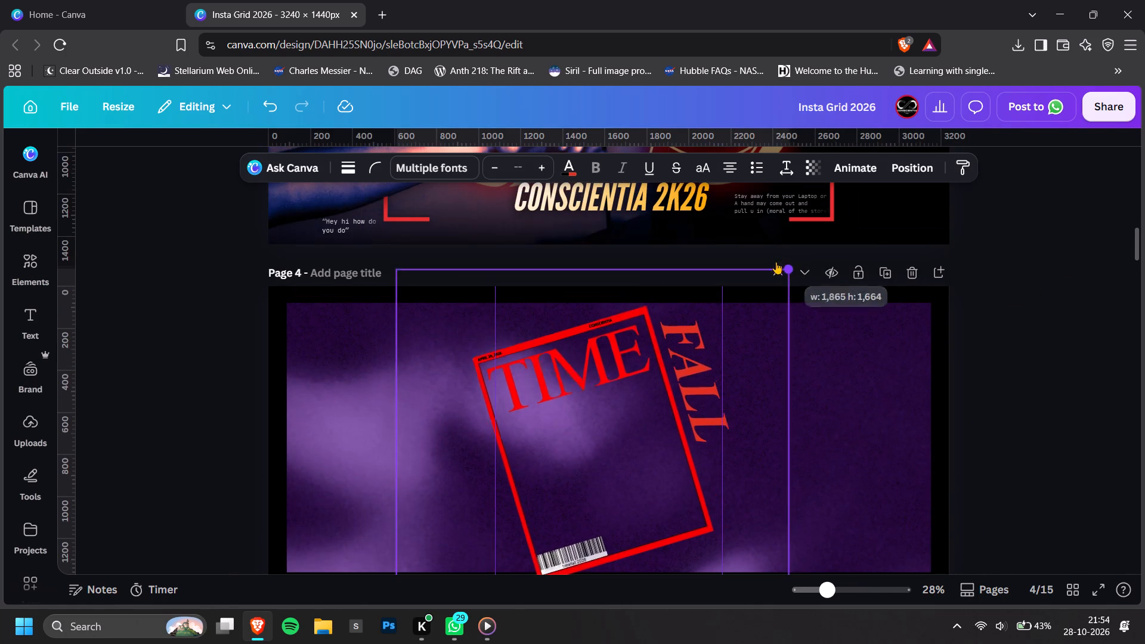
drag(776, 262, 775, 262)
drag(710, 345, 715, 337)
scroll(721, 337, down, 1)
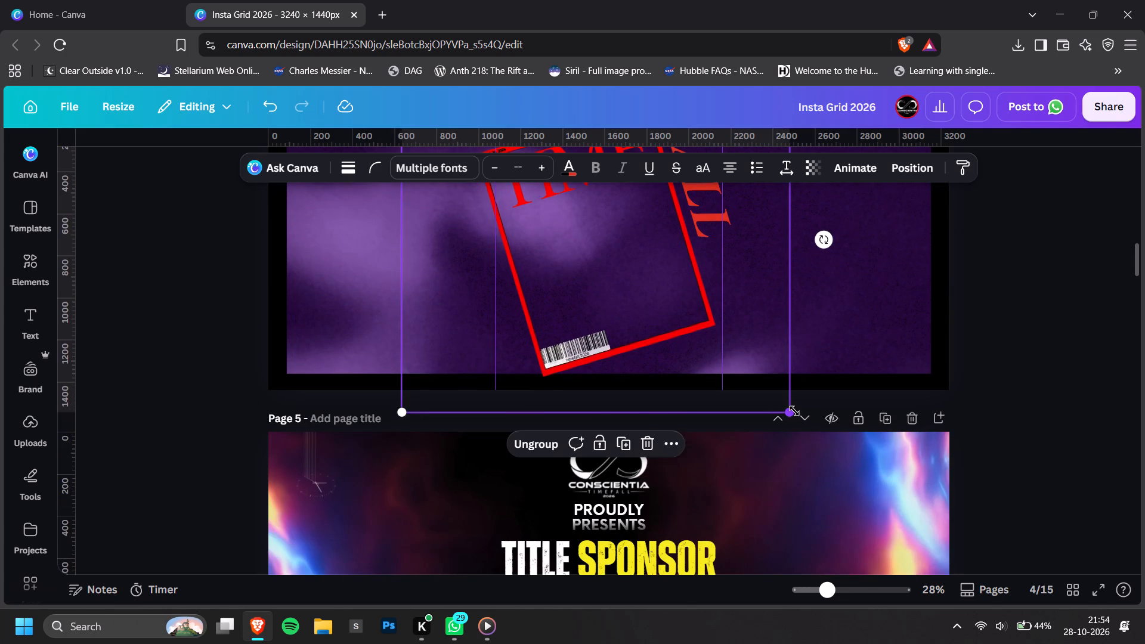
drag(794, 411, 804, 419)
scroll(787, 404, up, 1)
click(722, 404)
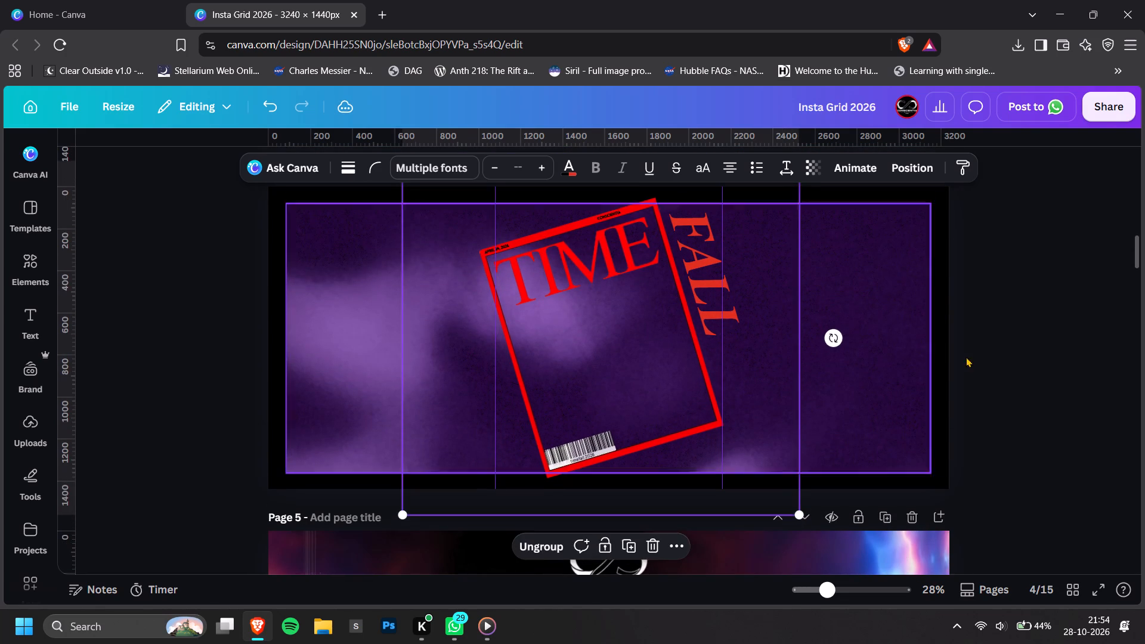
drag(1002, 335, 1010, 351)
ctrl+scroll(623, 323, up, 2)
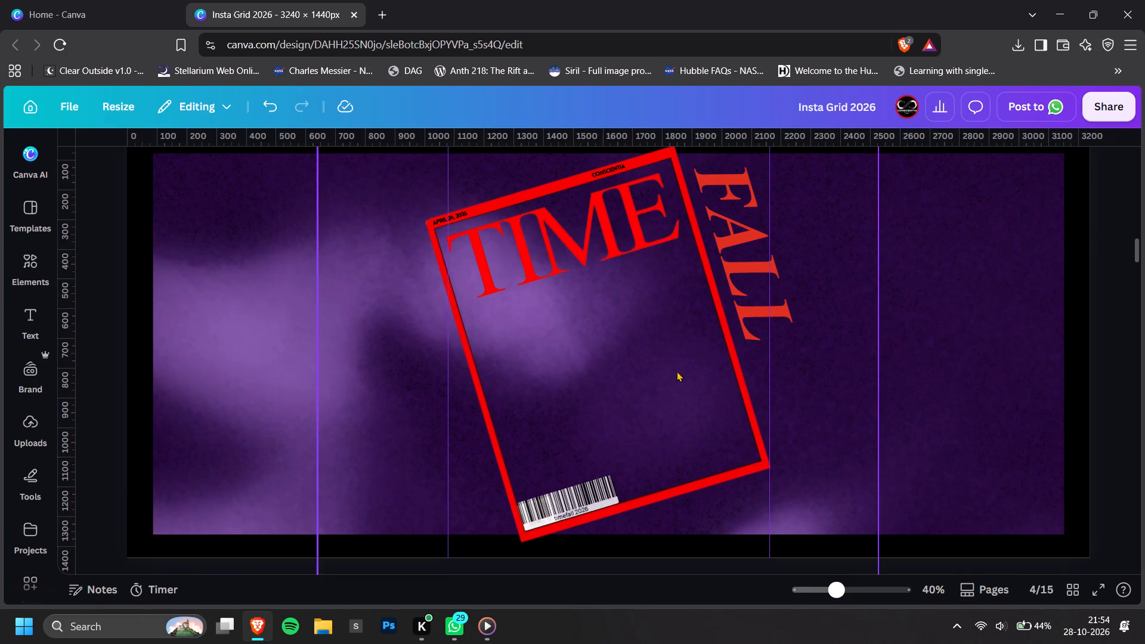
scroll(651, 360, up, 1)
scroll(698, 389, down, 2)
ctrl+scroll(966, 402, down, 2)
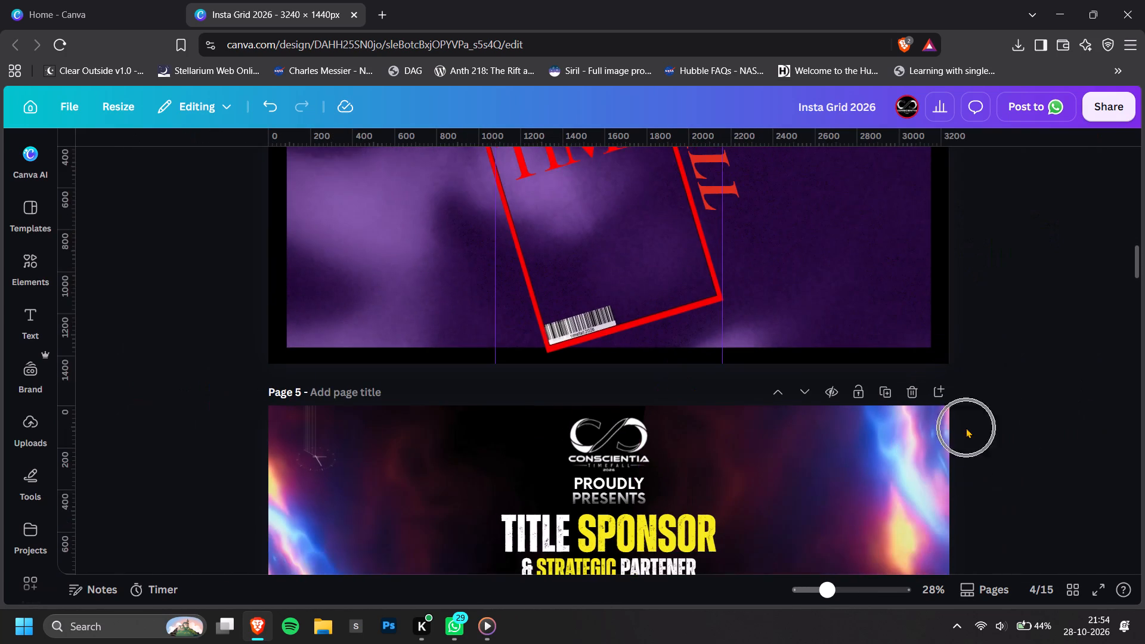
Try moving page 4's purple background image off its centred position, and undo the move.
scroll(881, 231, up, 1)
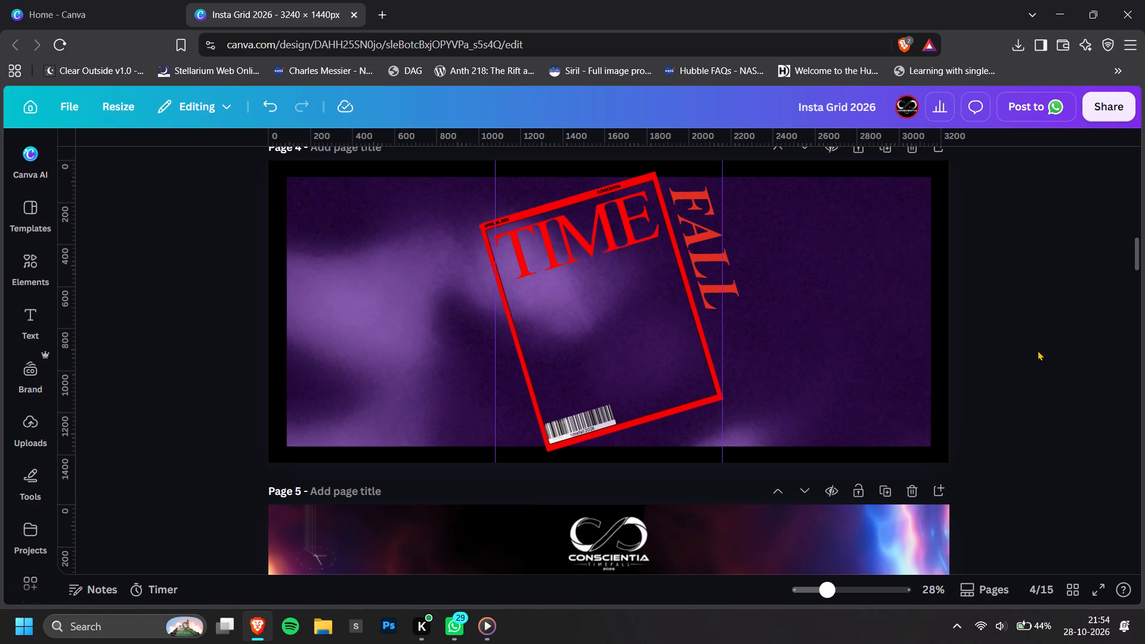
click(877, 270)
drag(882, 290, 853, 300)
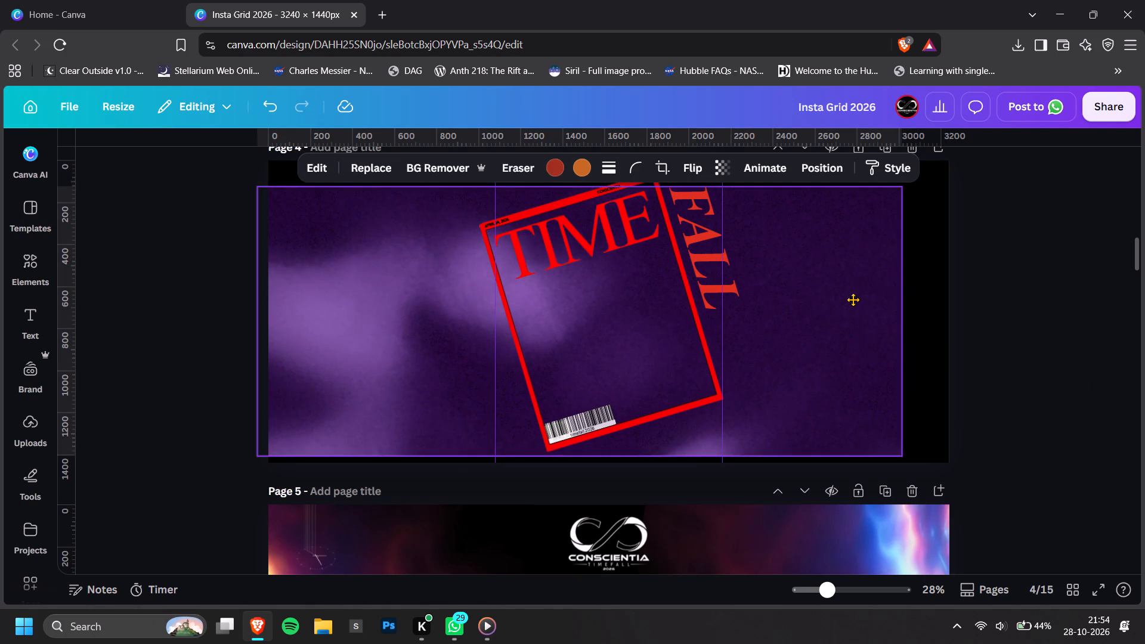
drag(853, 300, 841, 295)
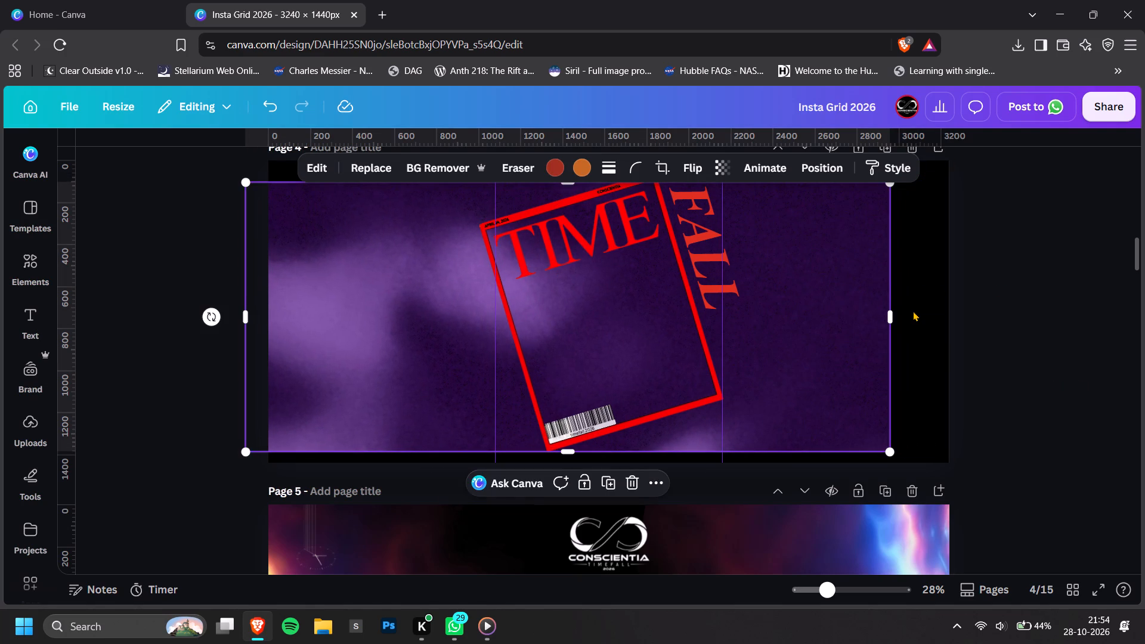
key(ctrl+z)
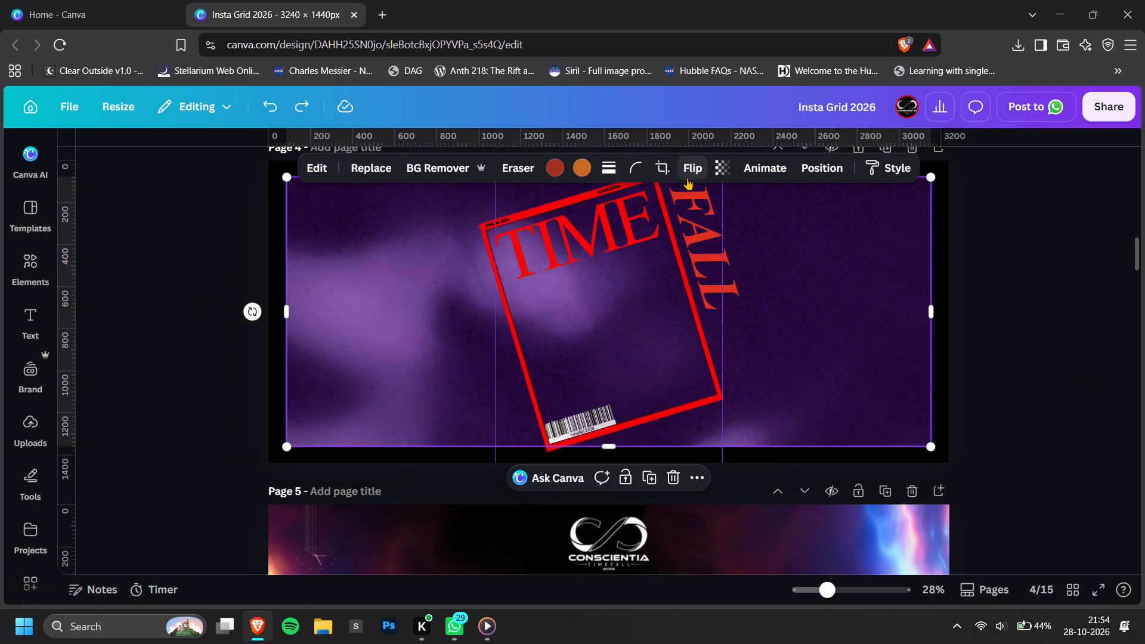
Flip page 4's purple background image vertically.
click(687, 178)
click(707, 210)
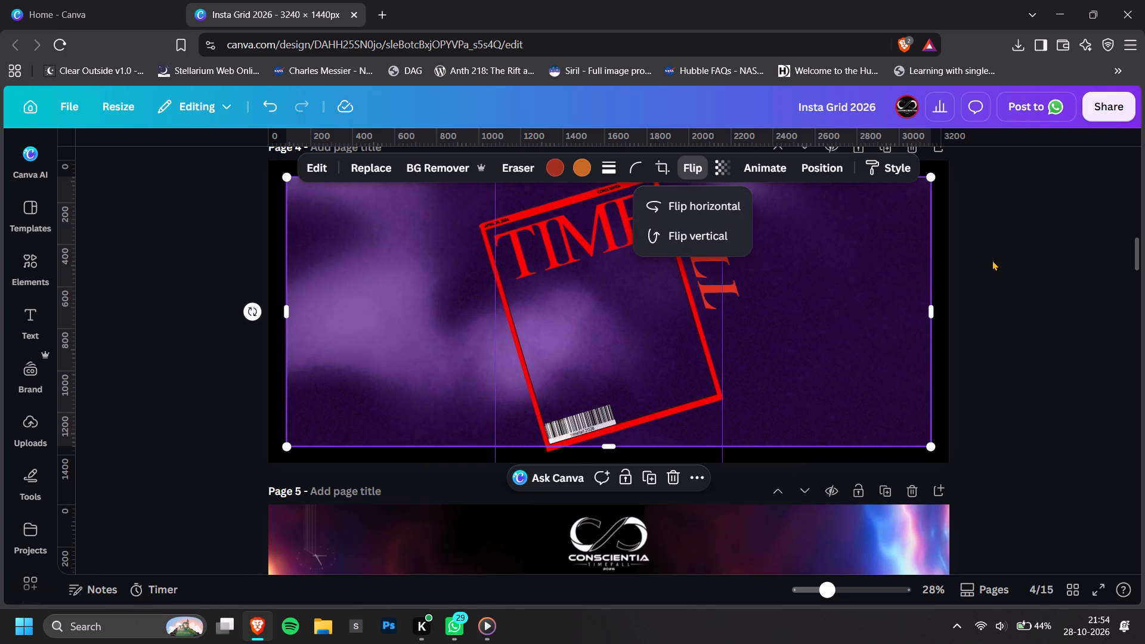
double_click(993, 261)
scroll(993, 261, up, 1)
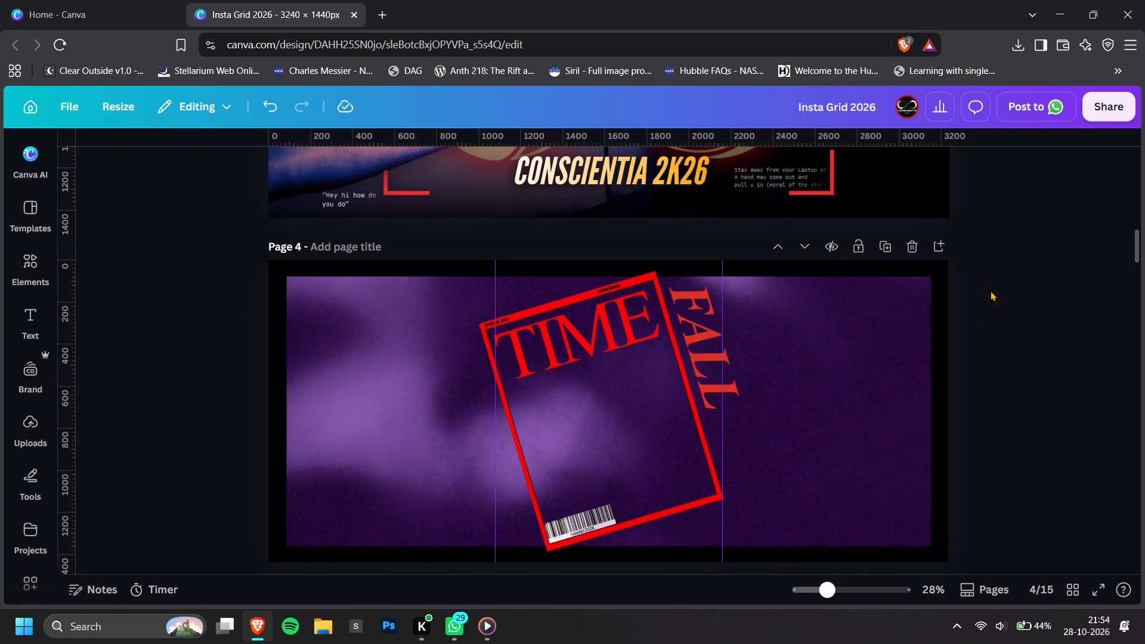
Paste the copied photo of the man in square sunglasses beside a wooden strip onto page 4 and remove its background.
key(super+v)
click(710, 304)
key(ctrl+v)
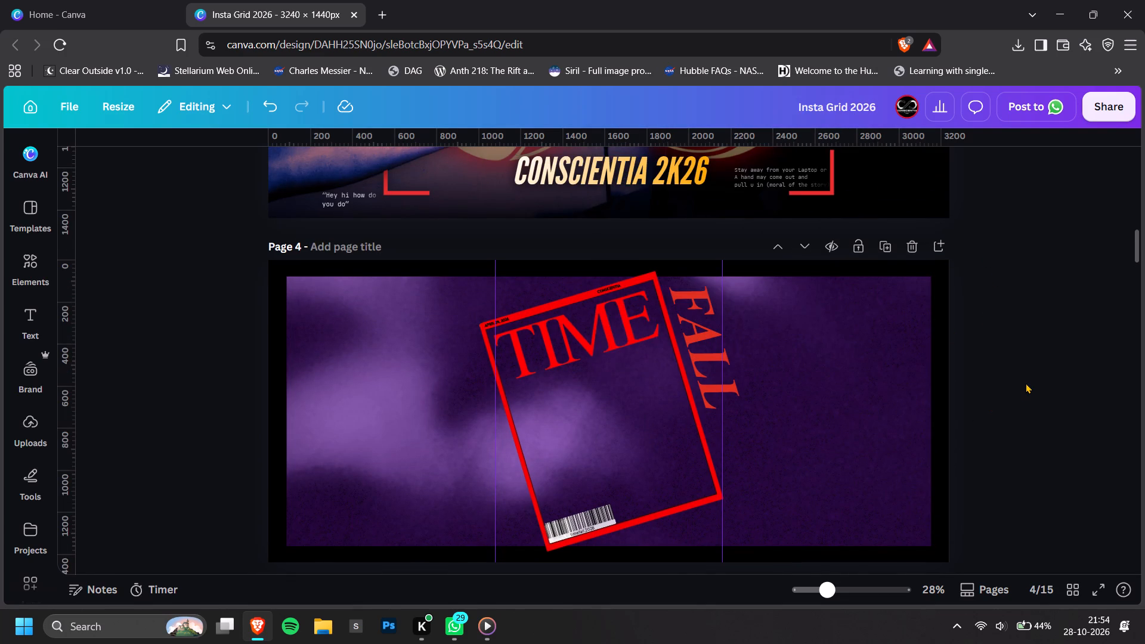
click(1026, 383)
click(625, 465)
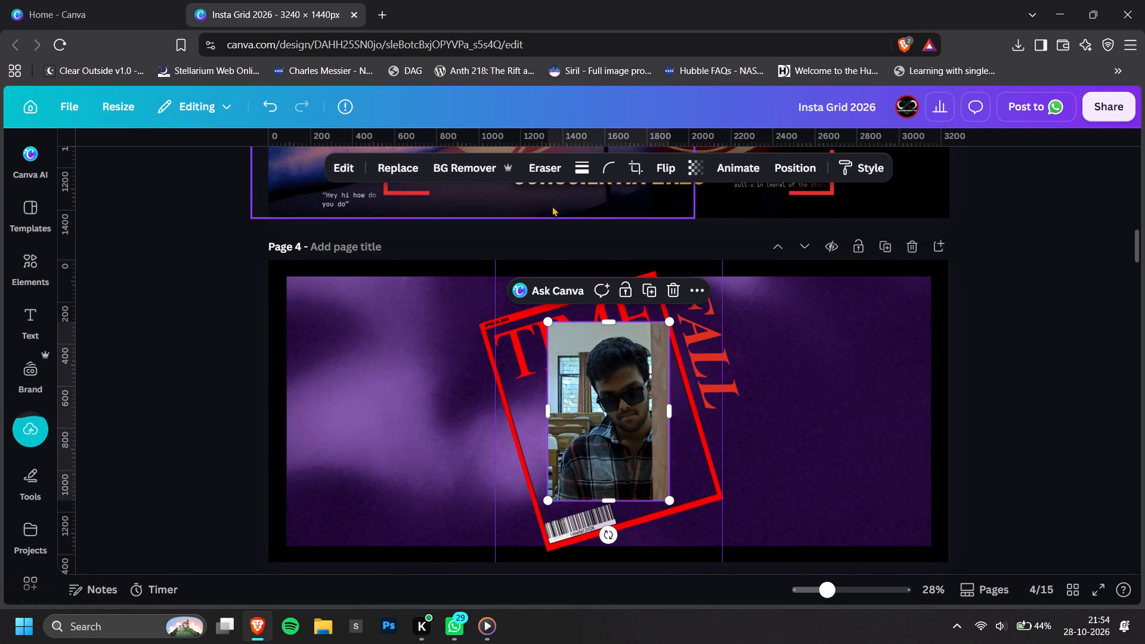
click(489, 163)
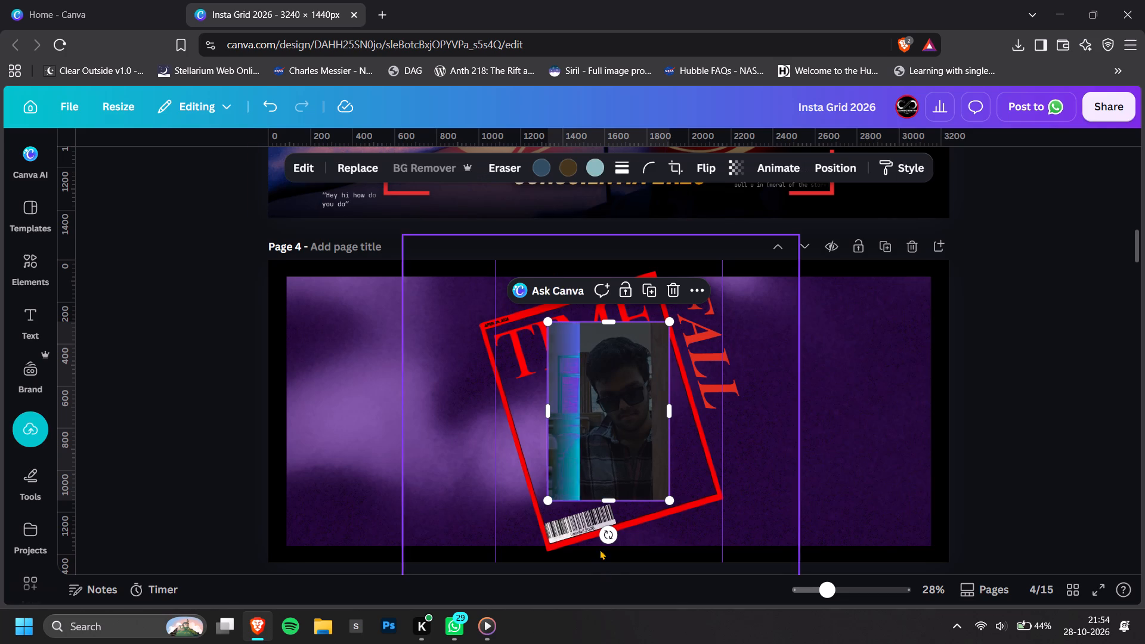
Rotate the pasted photo to about -17° to match the cover's tilt and place it inside the frame's right side.
drag(605, 537, 646, 550)
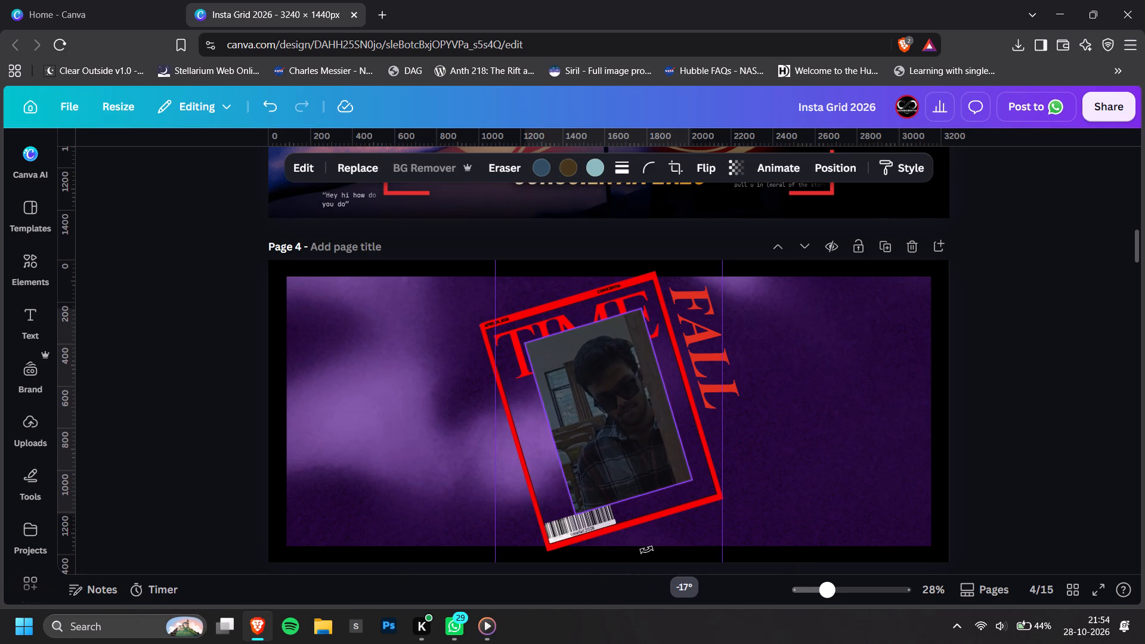
drag(646, 550, 648, 550)
drag(614, 414, 586, 423)
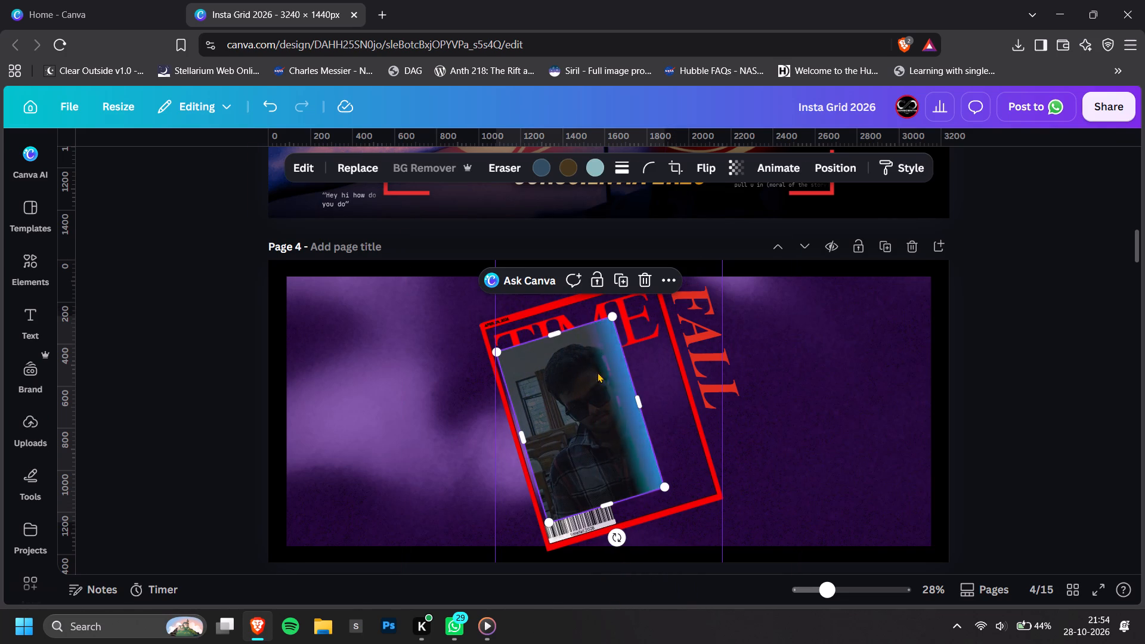
drag(620, 545, 624, 549)
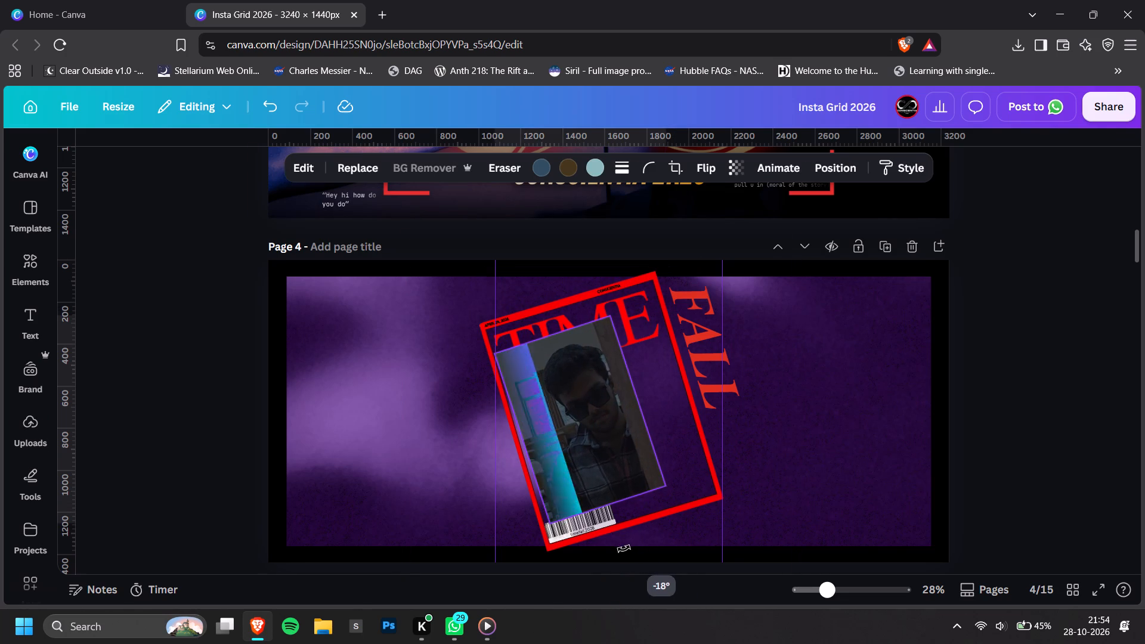
drag(624, 549, 622, 551)
drag(627, 407, 675, 414)
Scale the cut-out photo down to about 473 by 697 px and crop the wooden strip off its right side.
ctrl+scroll(671, 432, up, 3)
click(698, 419)
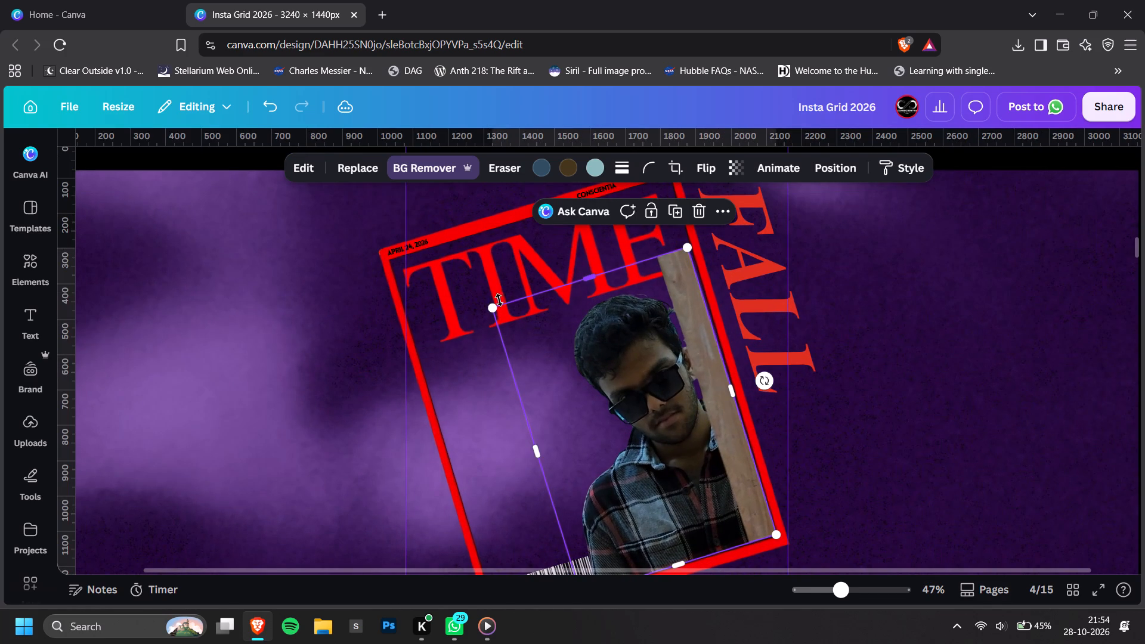
drag(494, 303, 555, 333)
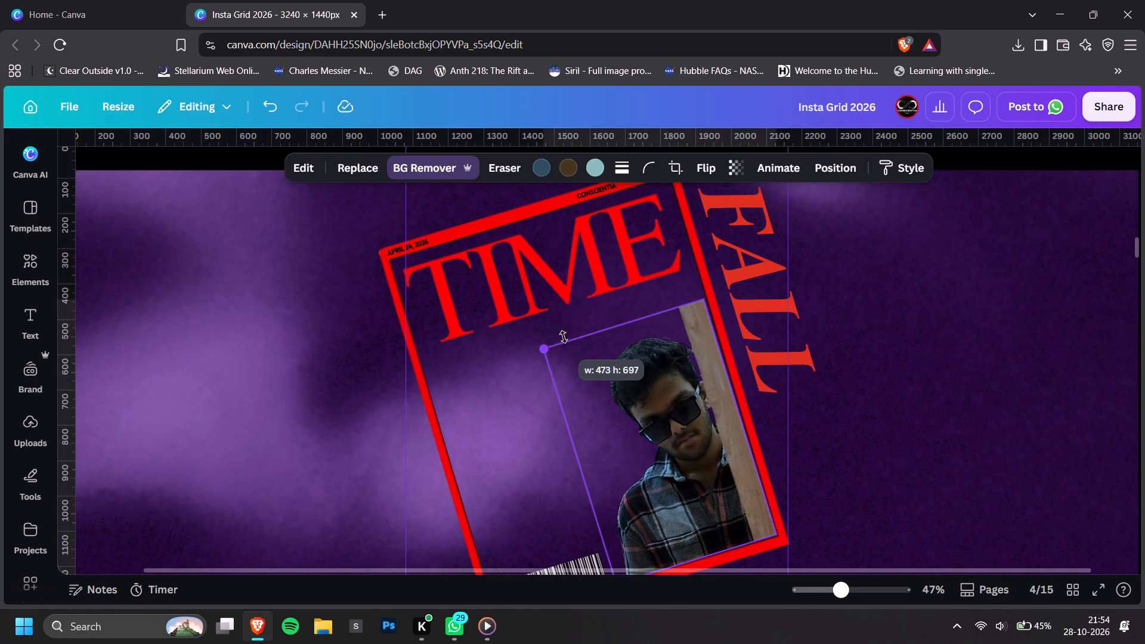
drag(743, 429, 734, 470)
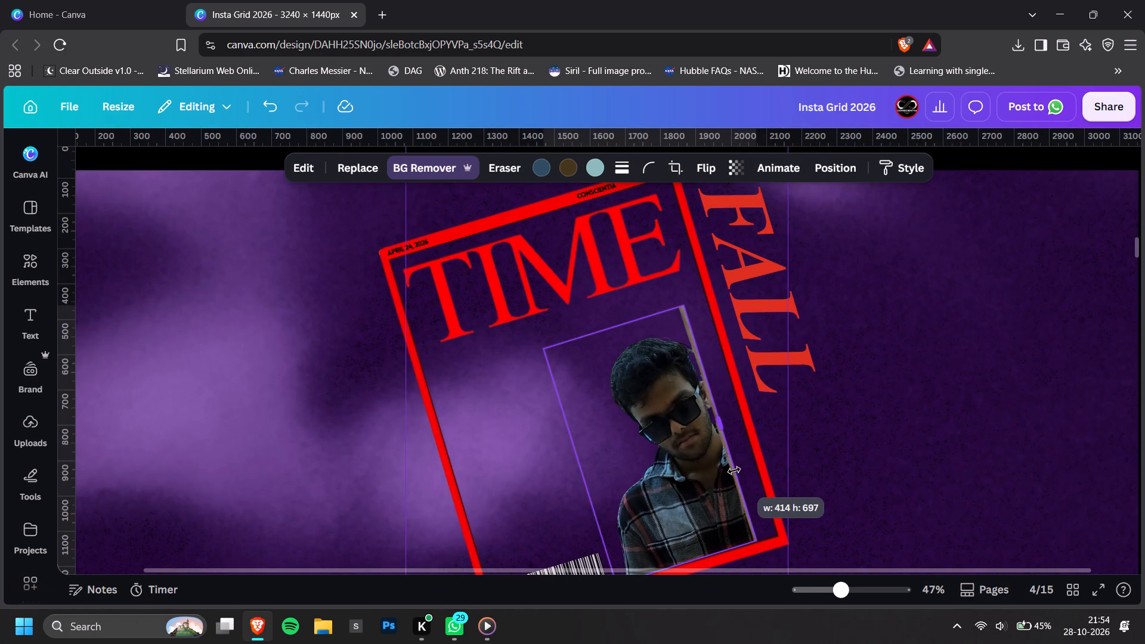
drag(734, 470, 730, 475)
click(899, 410)
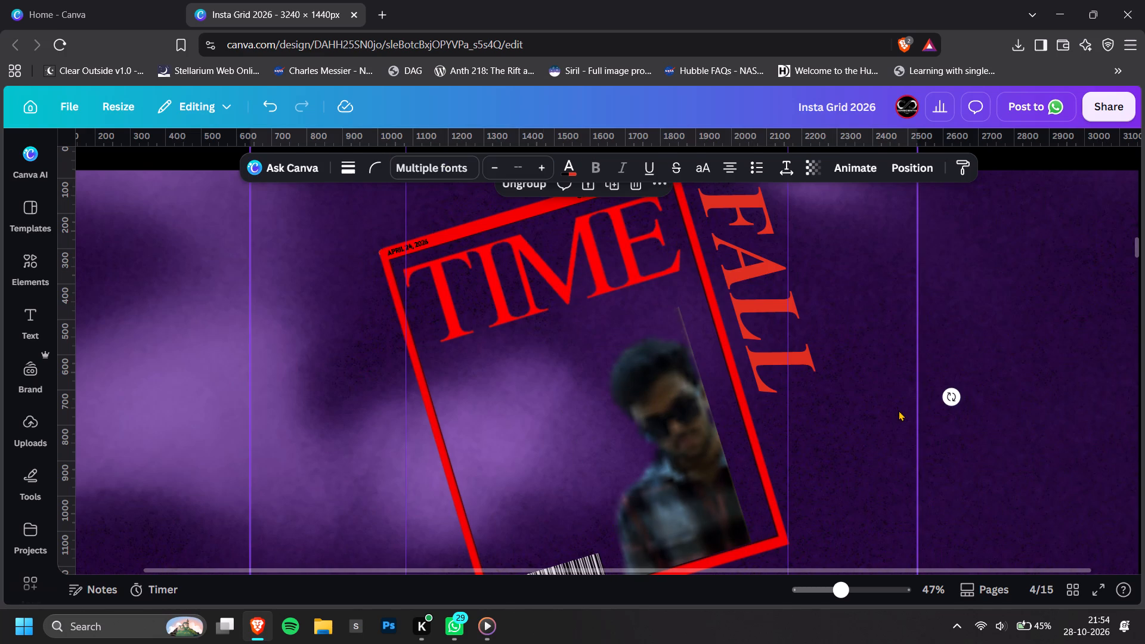
Fit the cropped cut-out into the cover frame's lower right corner and enlarge it until the hair nearly reaches the TIME title.
click(679, 441)
click(721, 438)
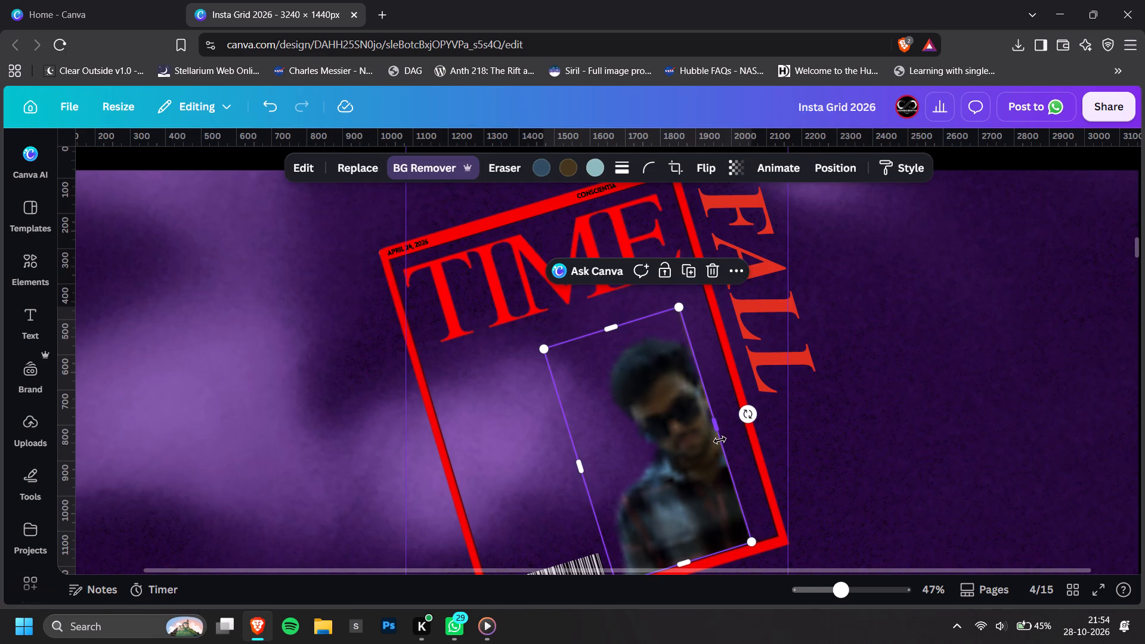
drag(671, 452, 698, 441)
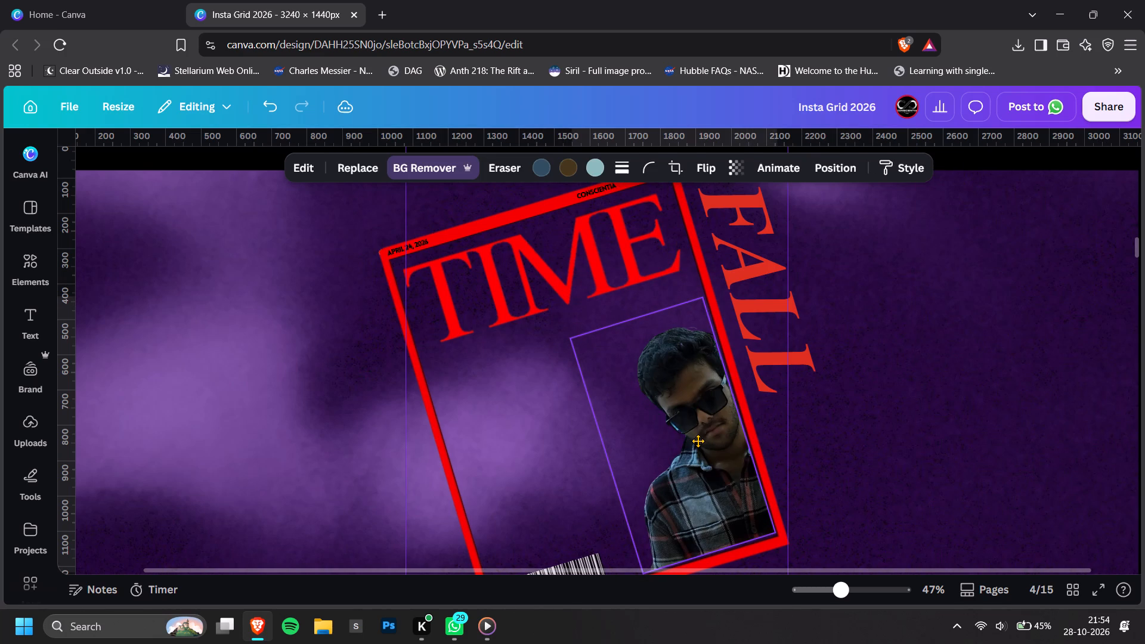
drag(698, 441, 699, 444)
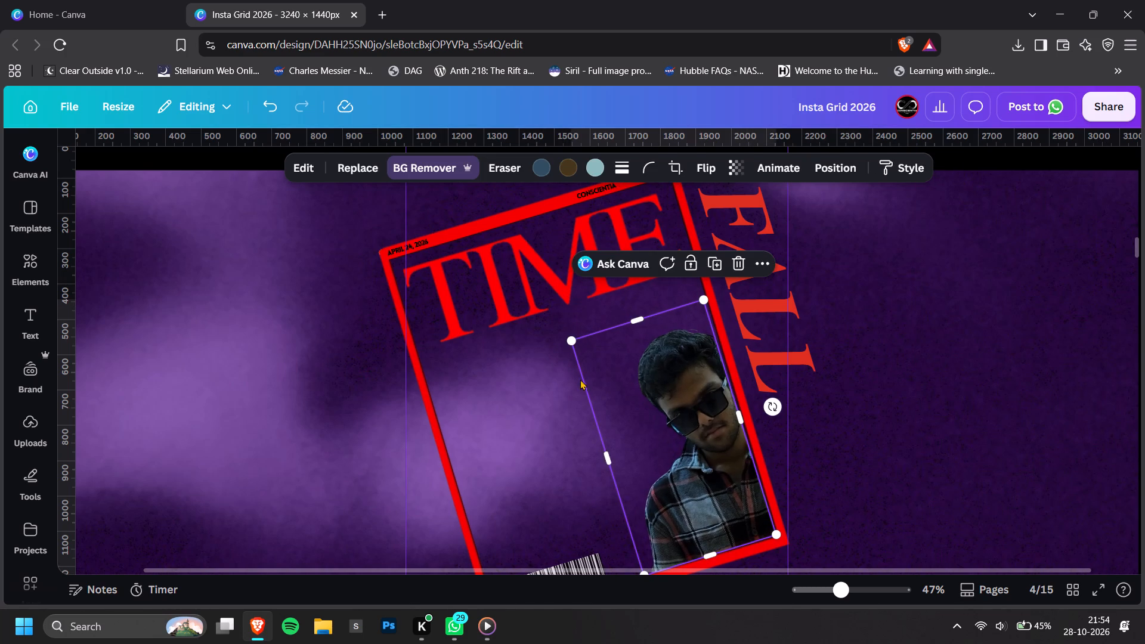
drag(575, 342, 516, 312)
click(796, 330)
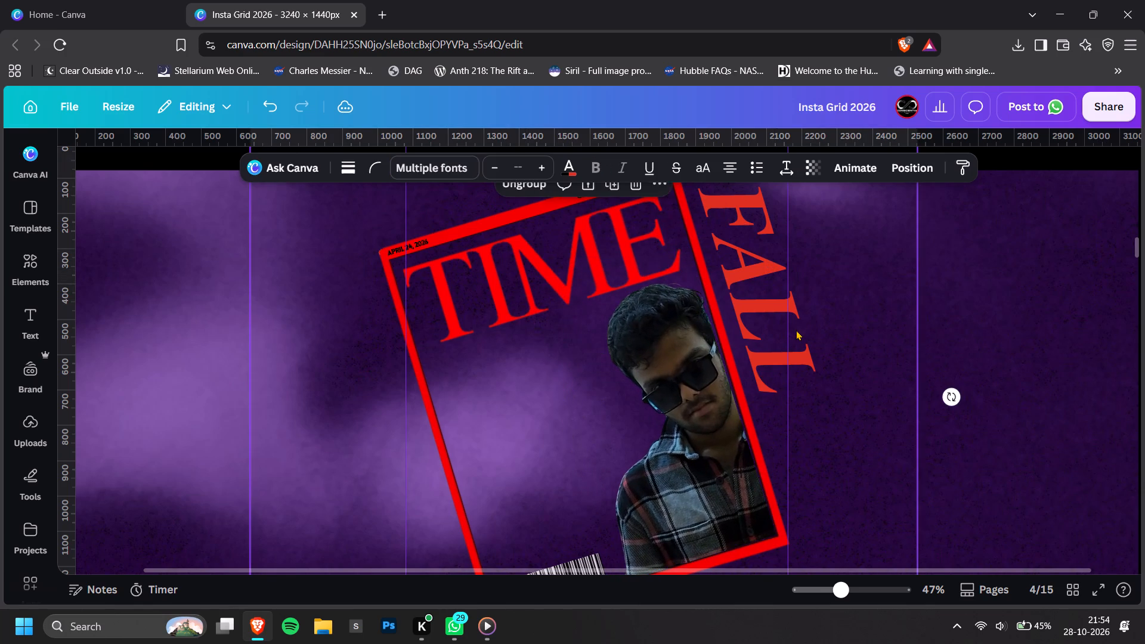
ctrl+scroll(904, 370, down, 3)
click(1014, 395)
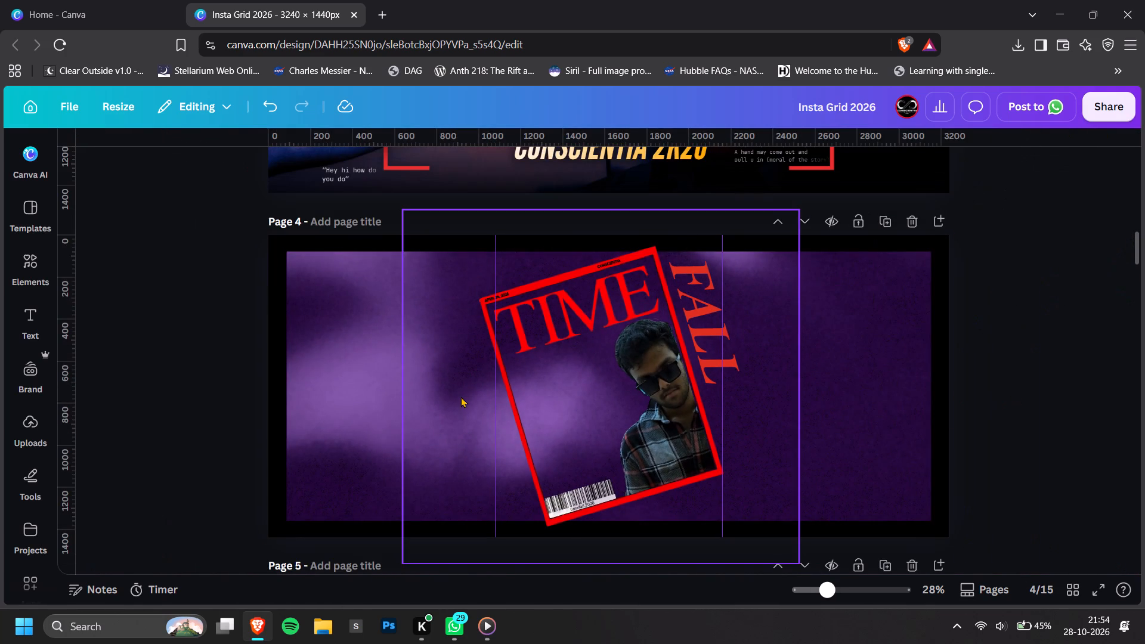
Paste the copied photo of the man touching his round sunglasses onto page 4 and remove its background.
key(super+v)
scroll(699, 292, down, 3)
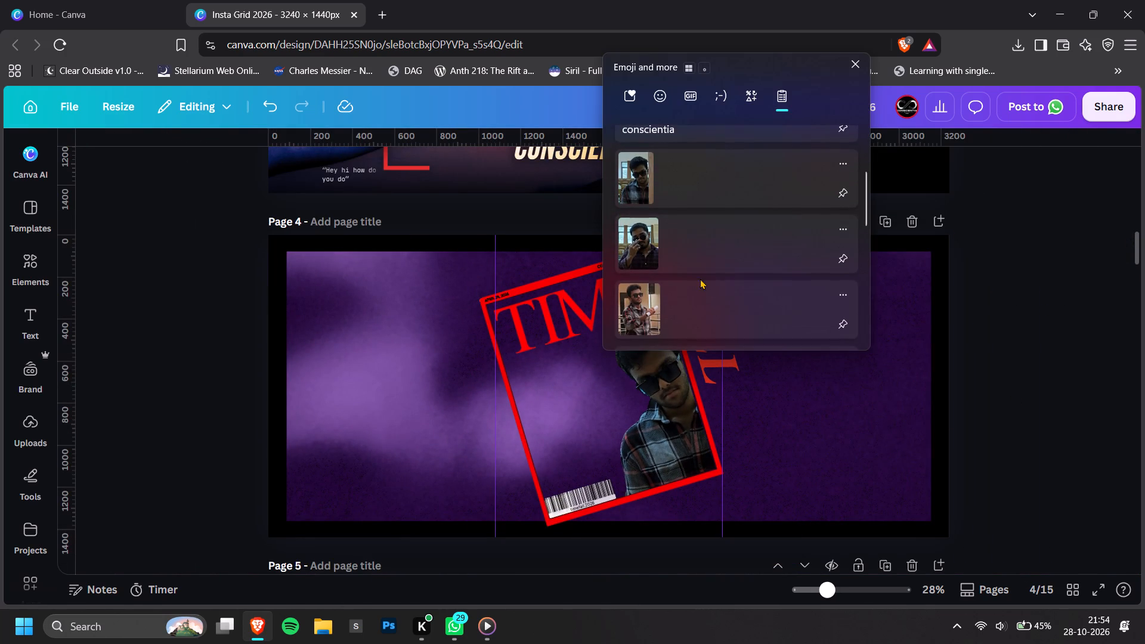
click(694, 250)
key(ctrl+v)
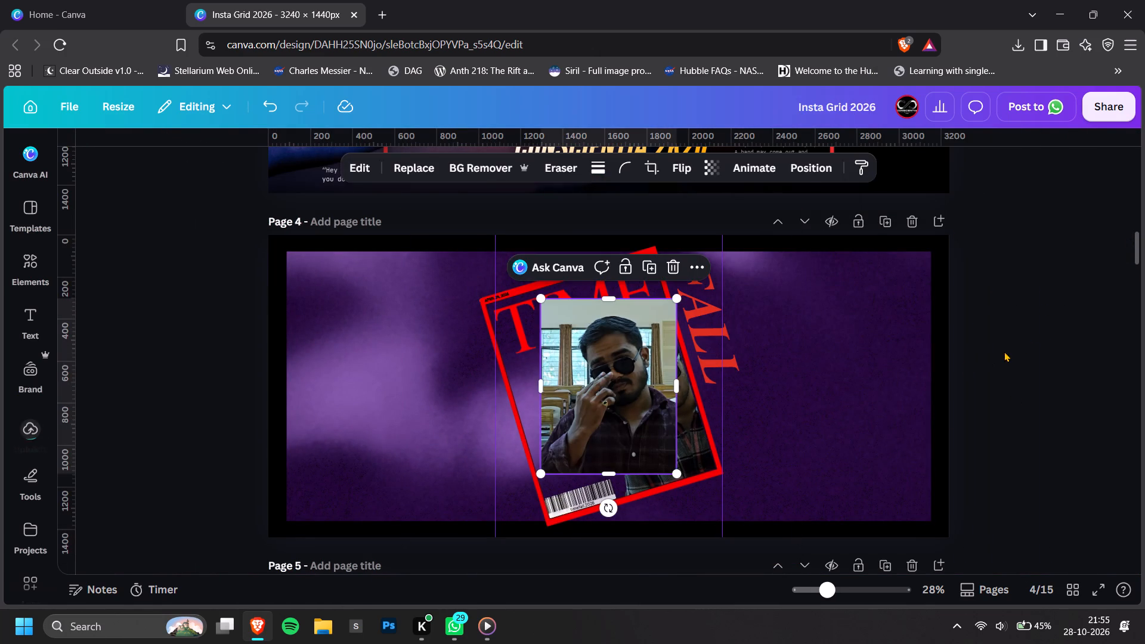
click(1004, 351)
ctrl+scroll(643, 352, up, 2)
click(628, 353)
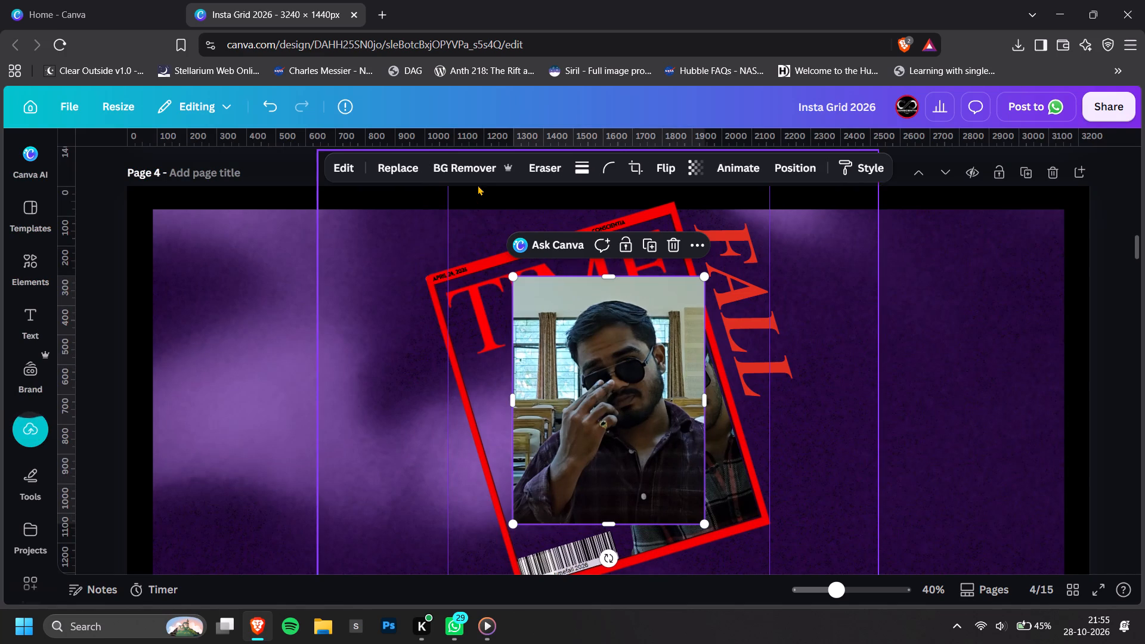
click(474, 176)
Rotate the second man's photo to about -17° and fit it into the cover frame's lower left corner, in front of the barcode.
drag(649, 398, 626, 405)
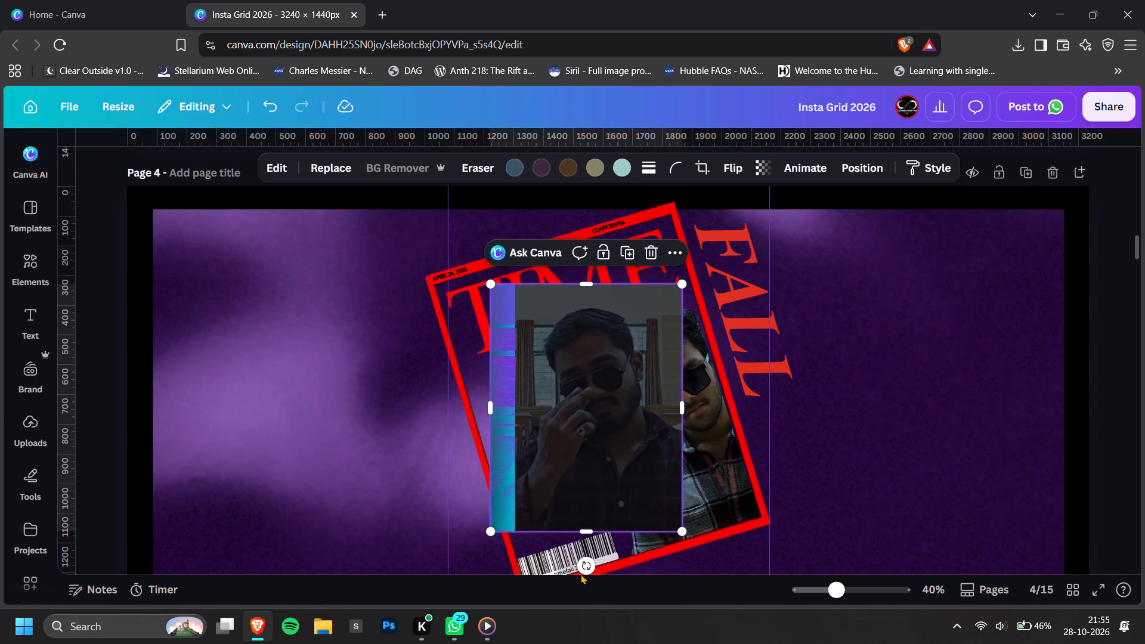
drag(590, 561, 640, 559)
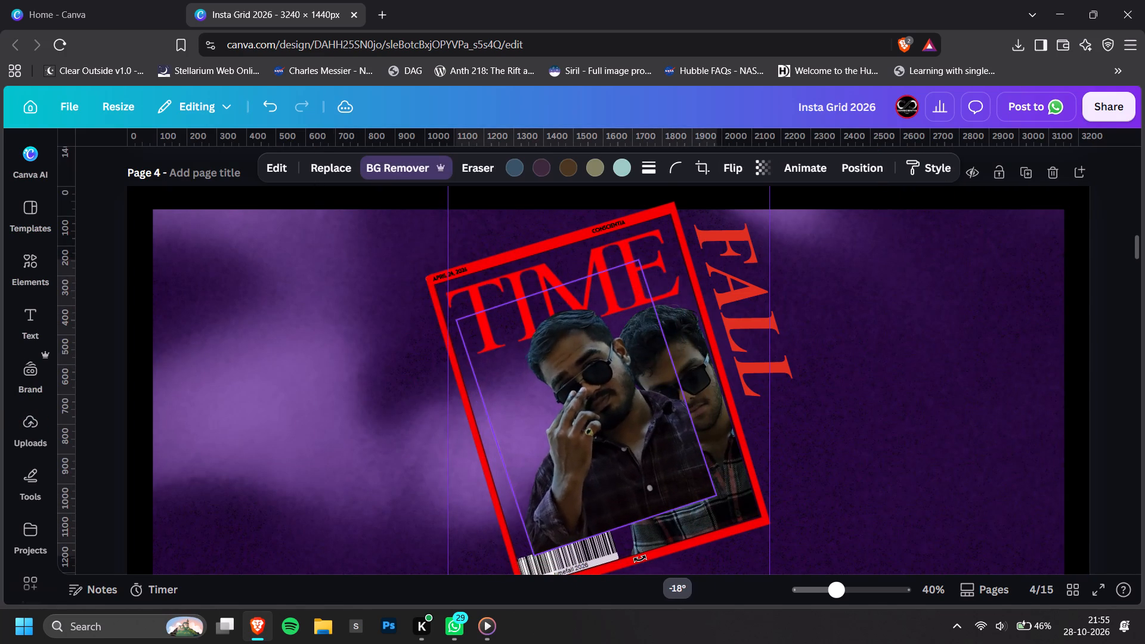
drag(640, 559, 635, 561)
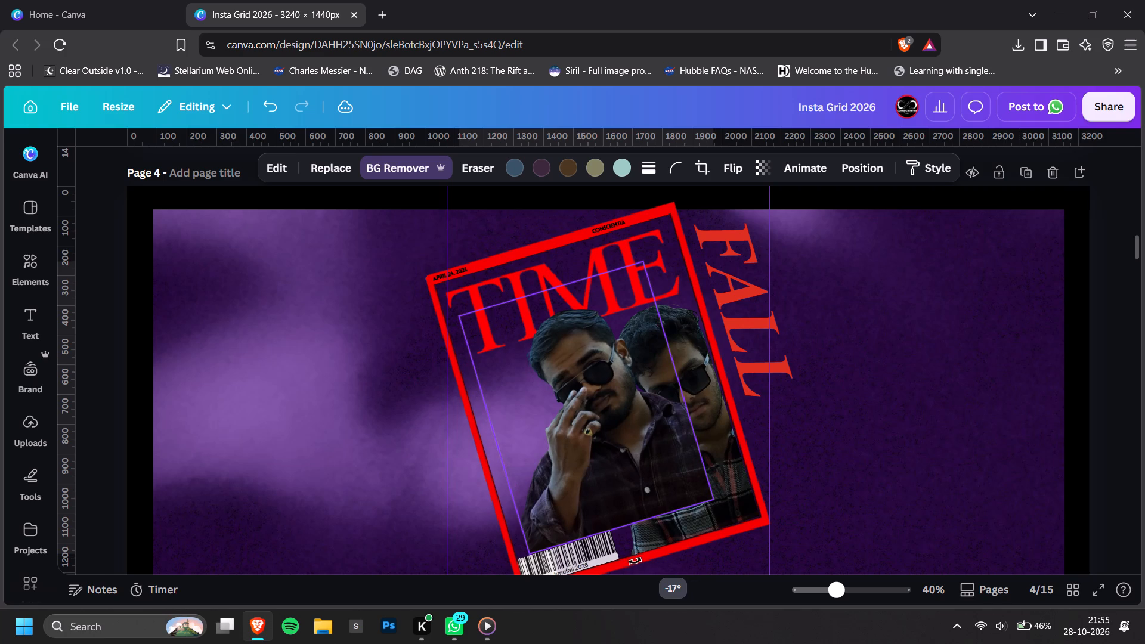
drag(635, 561, 637, 562)
drag(611, 476, 609, 498)
scroll(609, 498, down, 1)
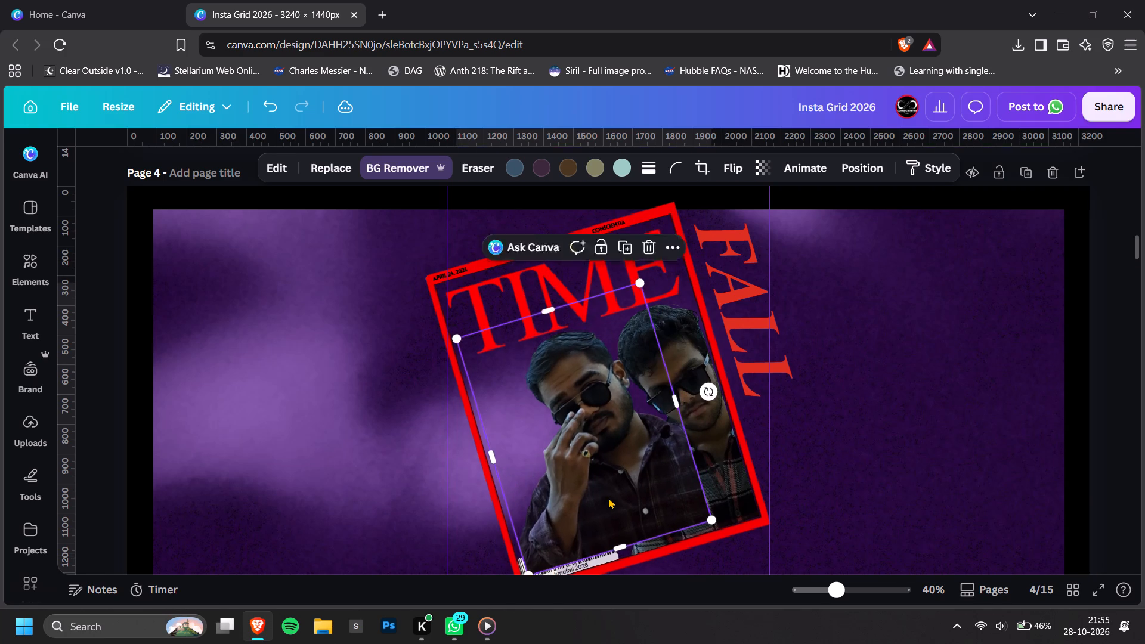
ctrl+scroll(592, 305, up, 3)
drag(592, 305, 586, 328)
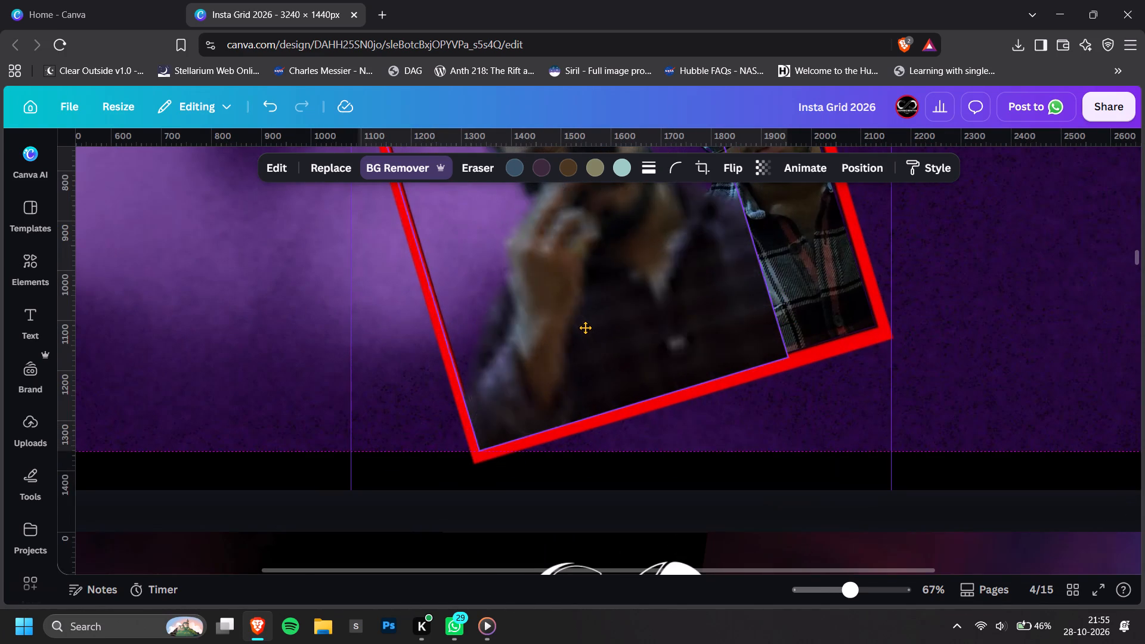
drag(586, 328, 588, 326)
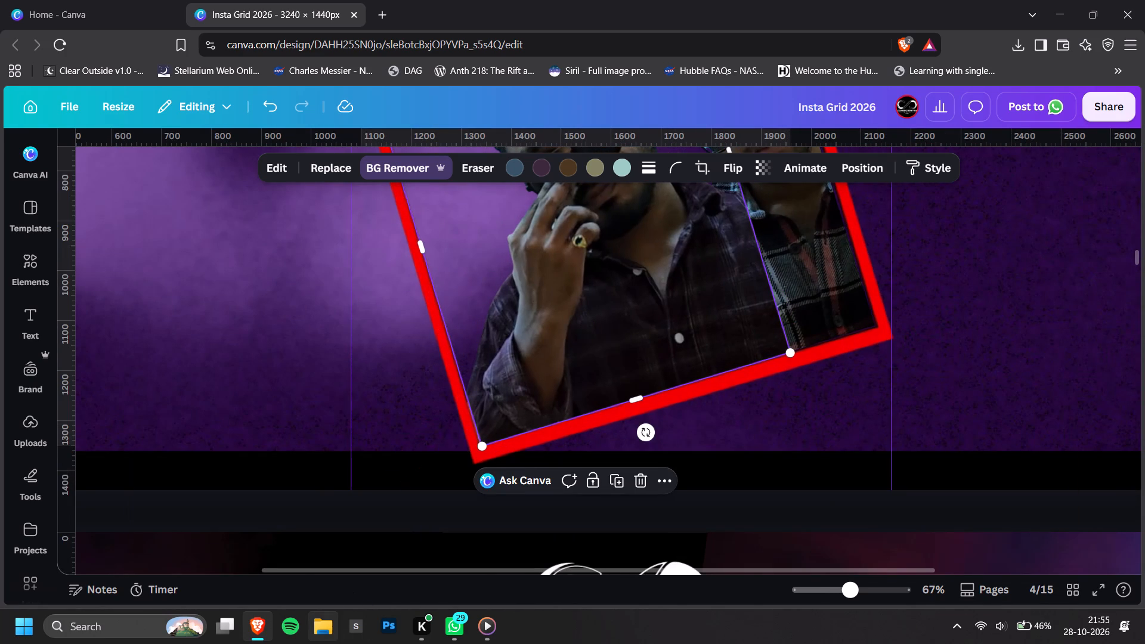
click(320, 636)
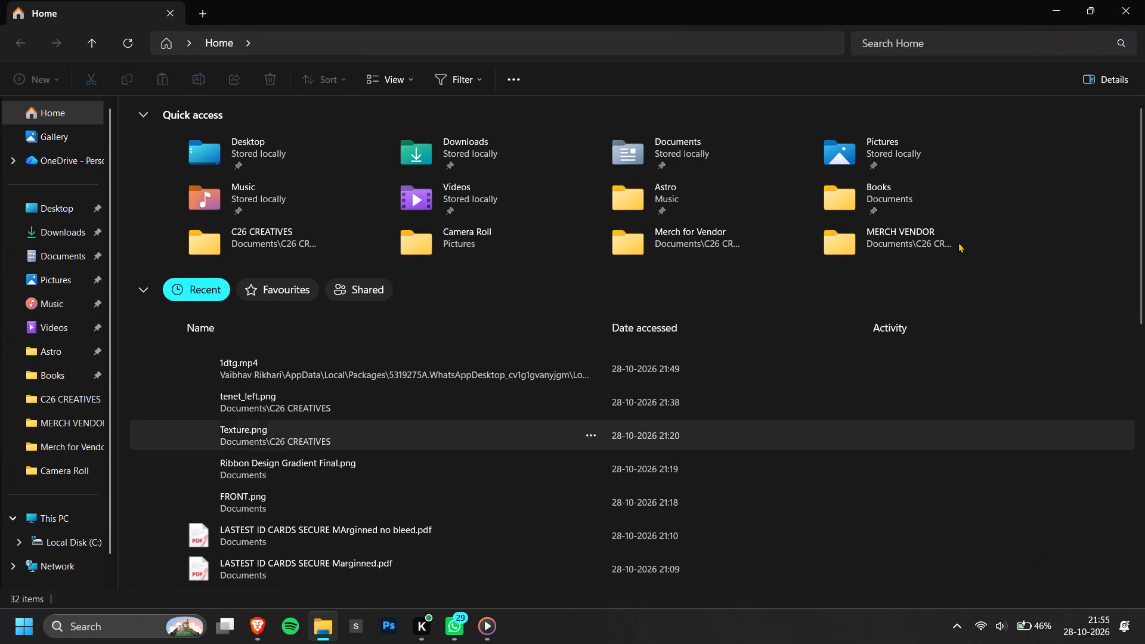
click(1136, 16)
Flip the second man's cut-out photo horizontally.
scroll(908, 291, up, 1)
ctrl+scroll(865, 326, down, 2)
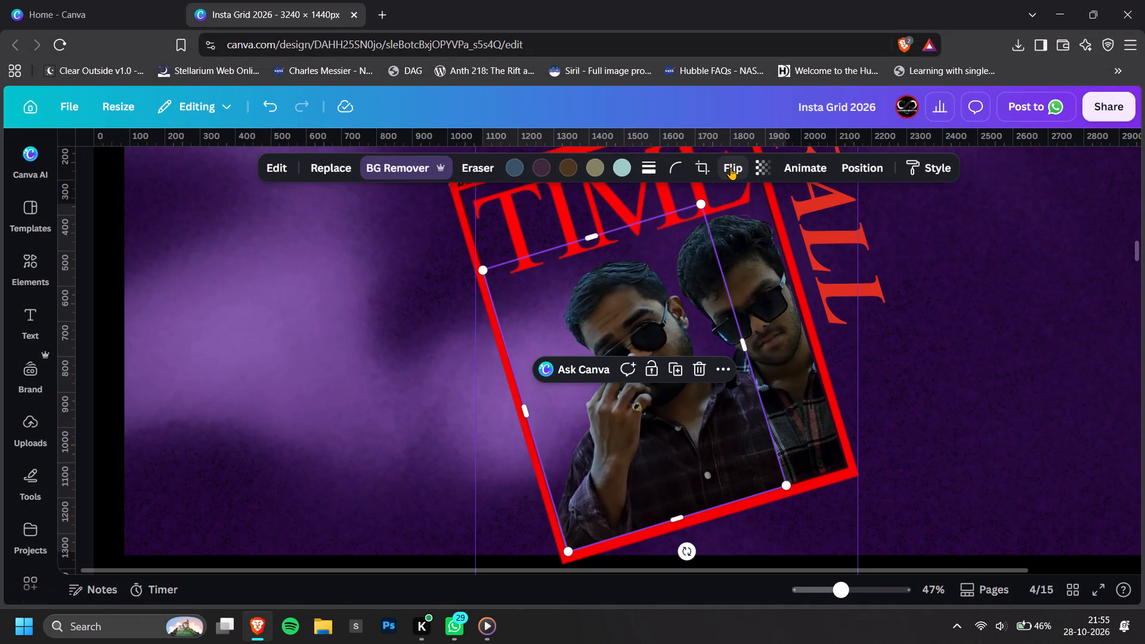
click(731, 168)
click(731, 212)
click(1048, 296)
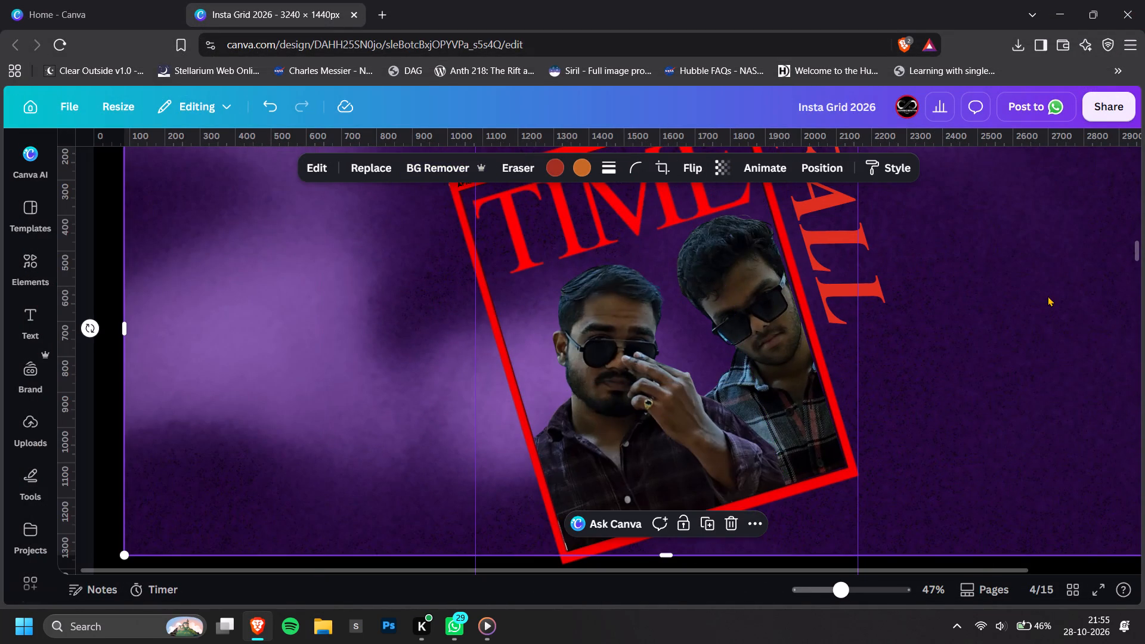
ctrl+scroll(1047, 305, down, 2)
double_click(1062, 320)
Scale down the cut-out of the man touching his round sunglasses, keeping it anchored in the cover frame's lower left corner.
ctrl+scroll(630, 351, up, 3)
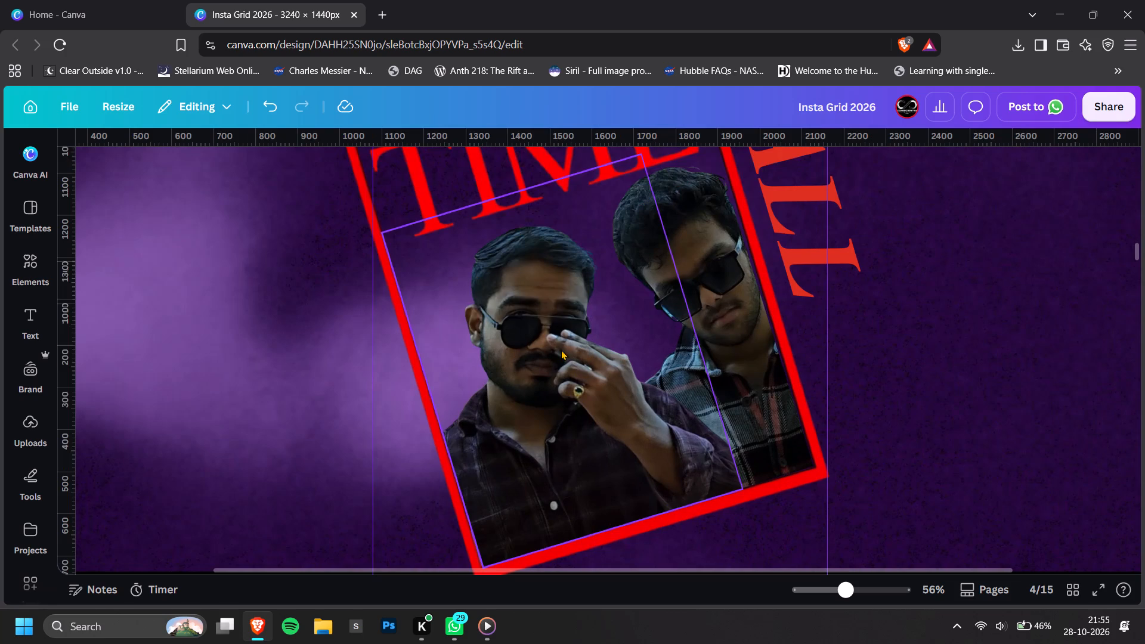
click(561, 349)
scroll(627, 218, up, 1)
drag(643, 251, 624, 269)
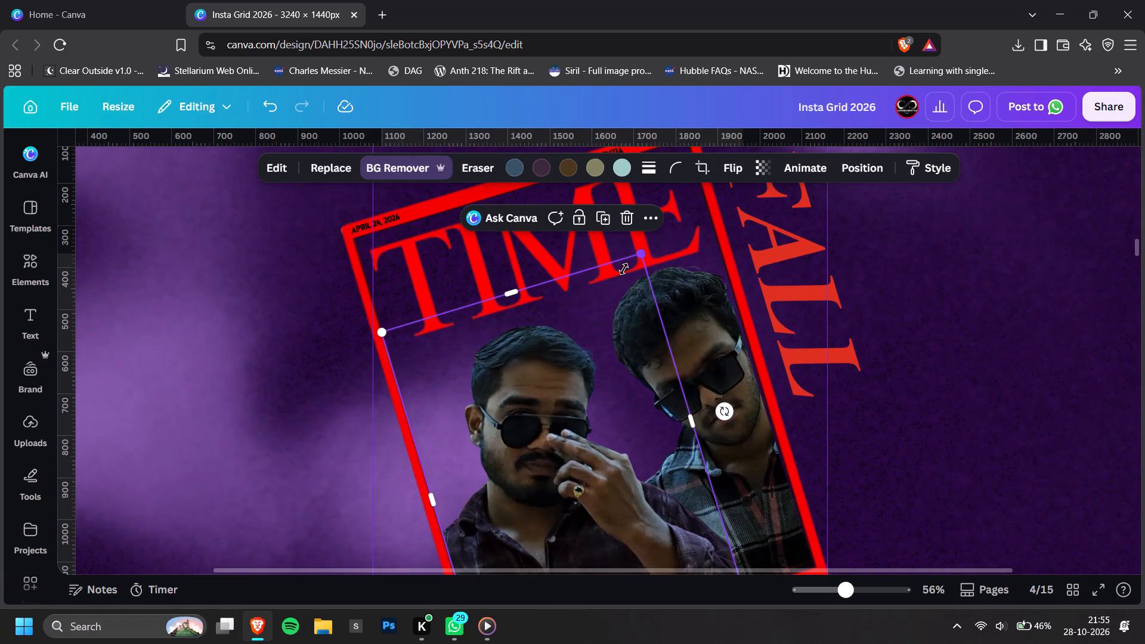
drag(624, 269, 601, 309)
scroll(601, 309, down, 1)
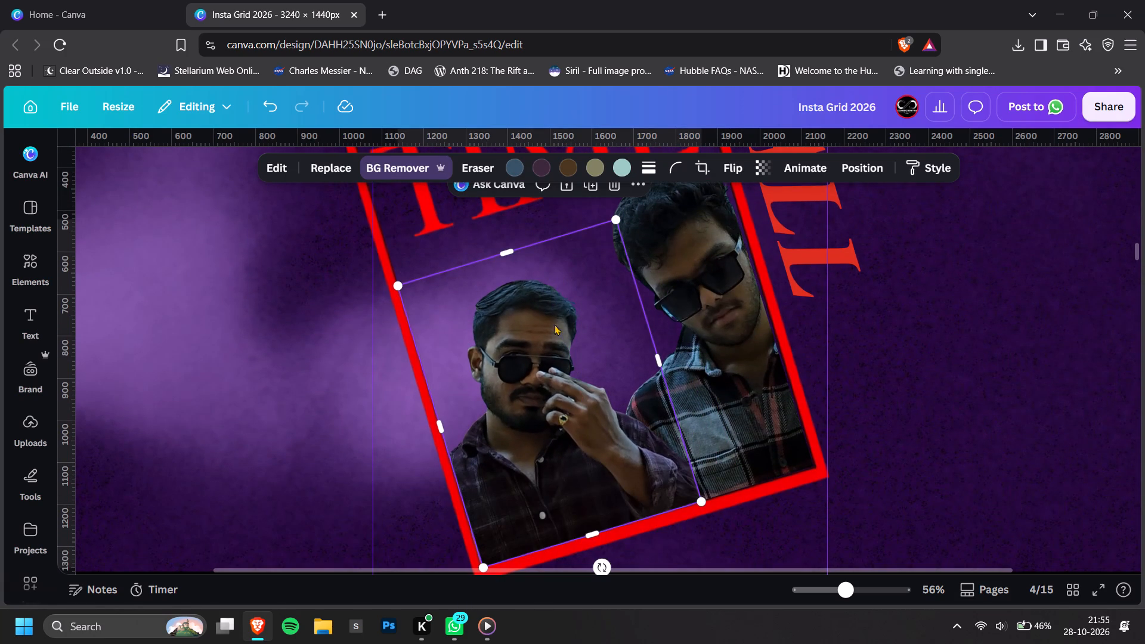
click(518, 253)
Bring the plaid-shirt man's cut-out forward, in front of the man touching his sunglasses.
click(678, 242)
key(ctrl+bracketright)
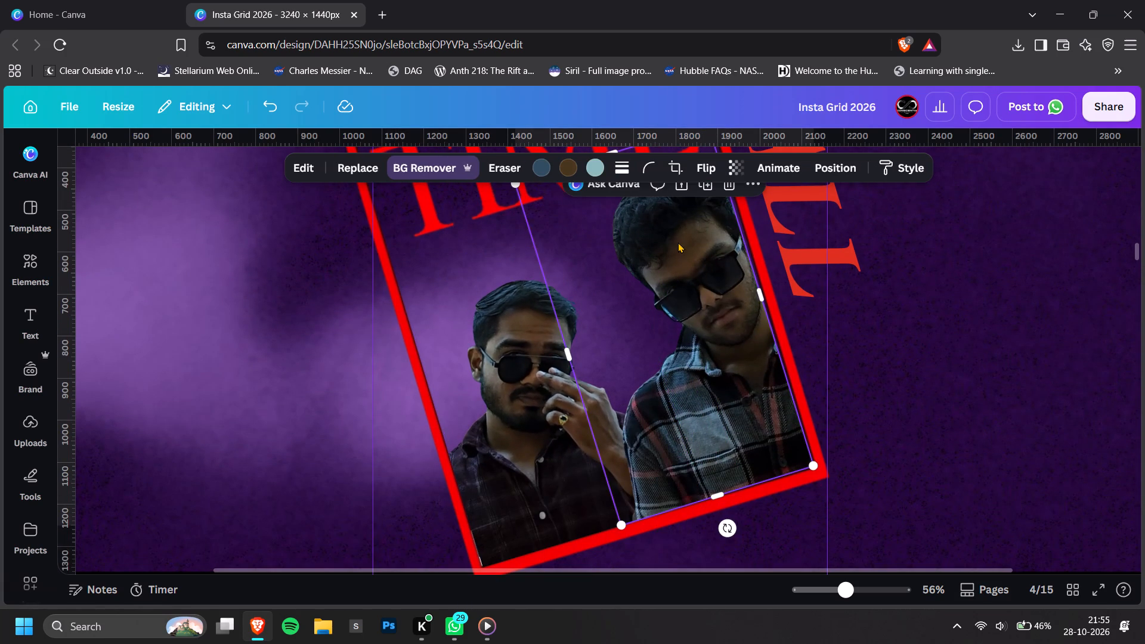
Enlarge the cut-out of the man touching his sunglasses from its upper right corner, until its hair nears the TIME title.
click(515, 360)
drag(620, 223, 629, 193)
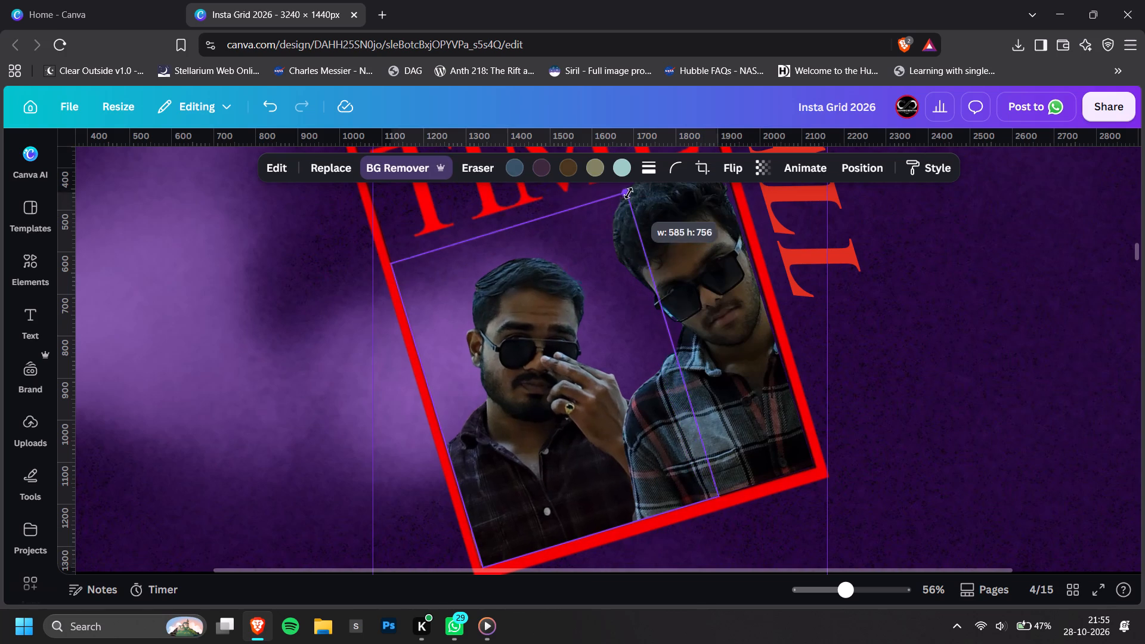
drag(629, 193, 636, 170)
ctrl+scroll(1056, 307, down, 4)
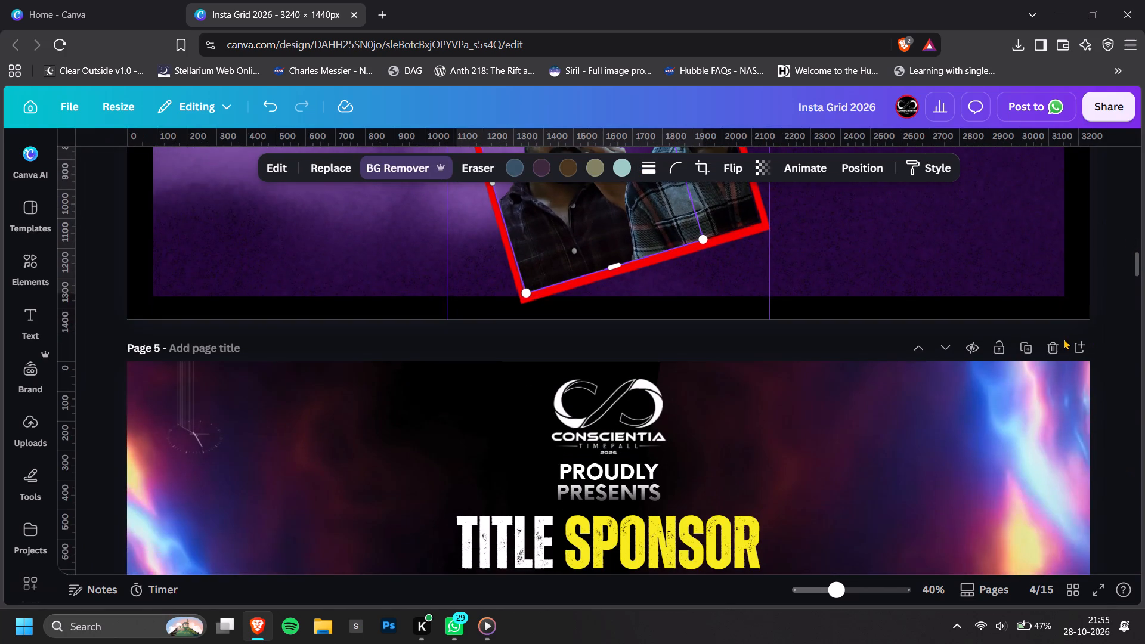
ctrl+scroll(1060, 347, down, 1)
scroll(1057, 349, up, 2)
click(1057, 349)
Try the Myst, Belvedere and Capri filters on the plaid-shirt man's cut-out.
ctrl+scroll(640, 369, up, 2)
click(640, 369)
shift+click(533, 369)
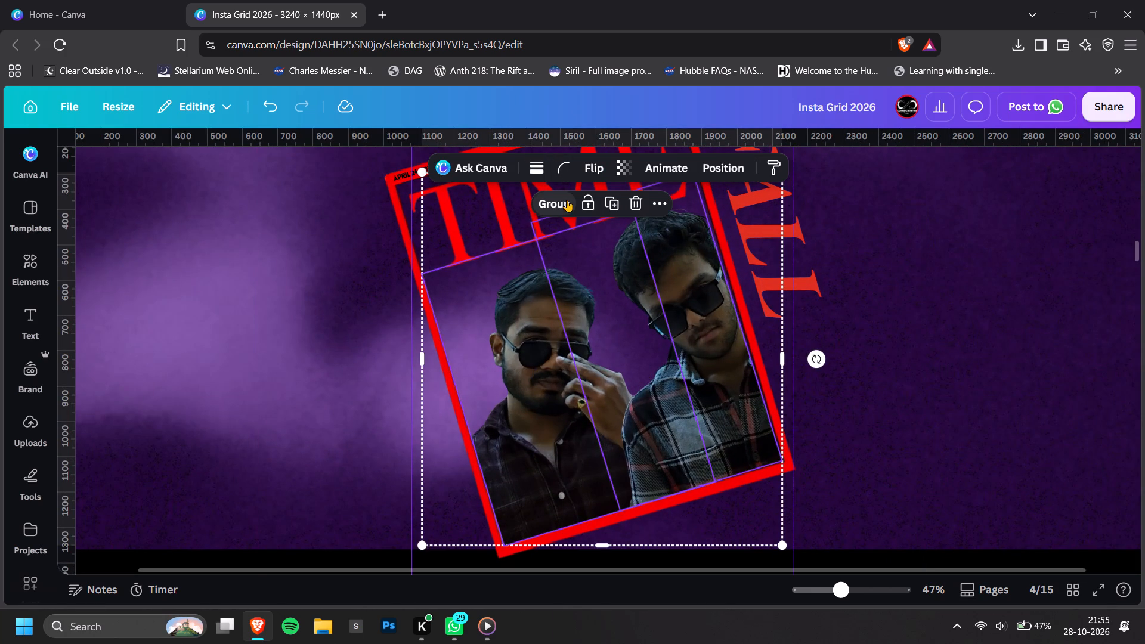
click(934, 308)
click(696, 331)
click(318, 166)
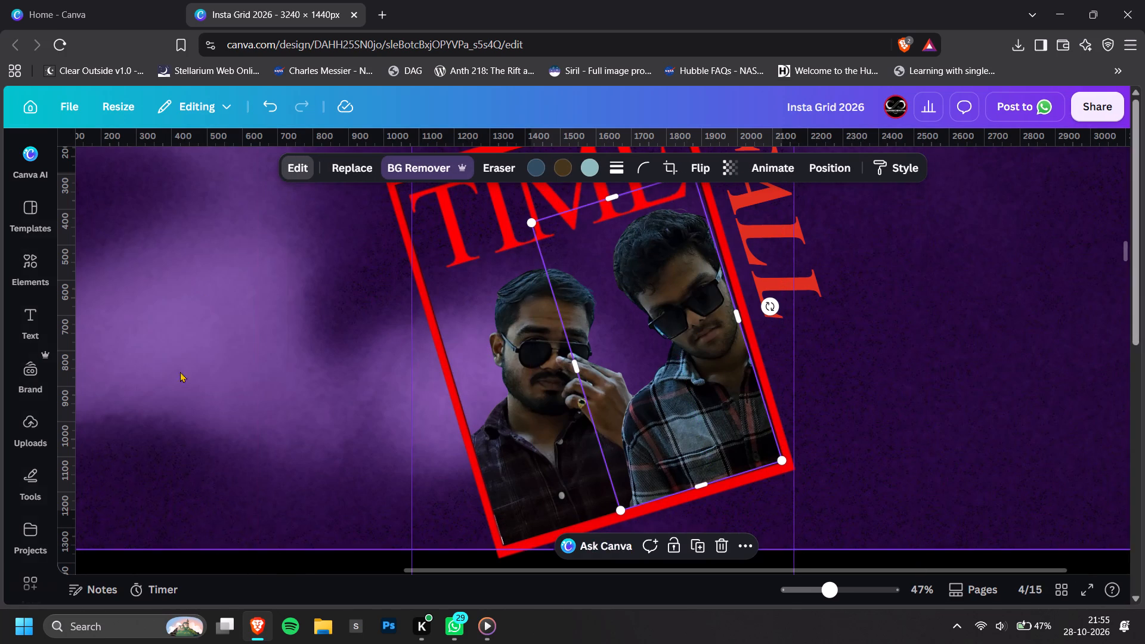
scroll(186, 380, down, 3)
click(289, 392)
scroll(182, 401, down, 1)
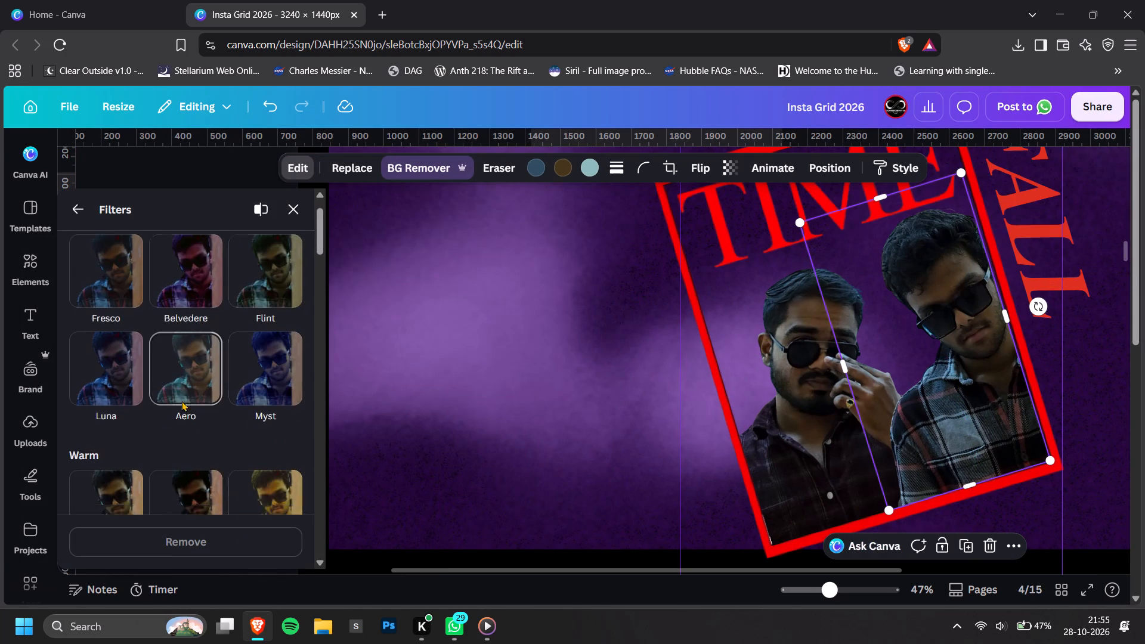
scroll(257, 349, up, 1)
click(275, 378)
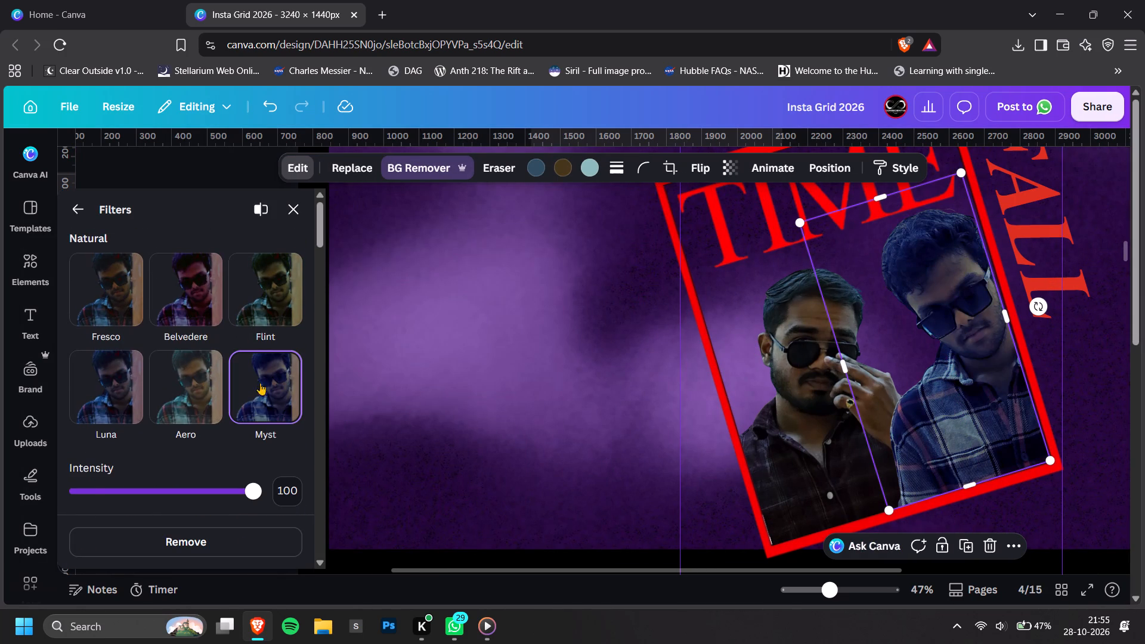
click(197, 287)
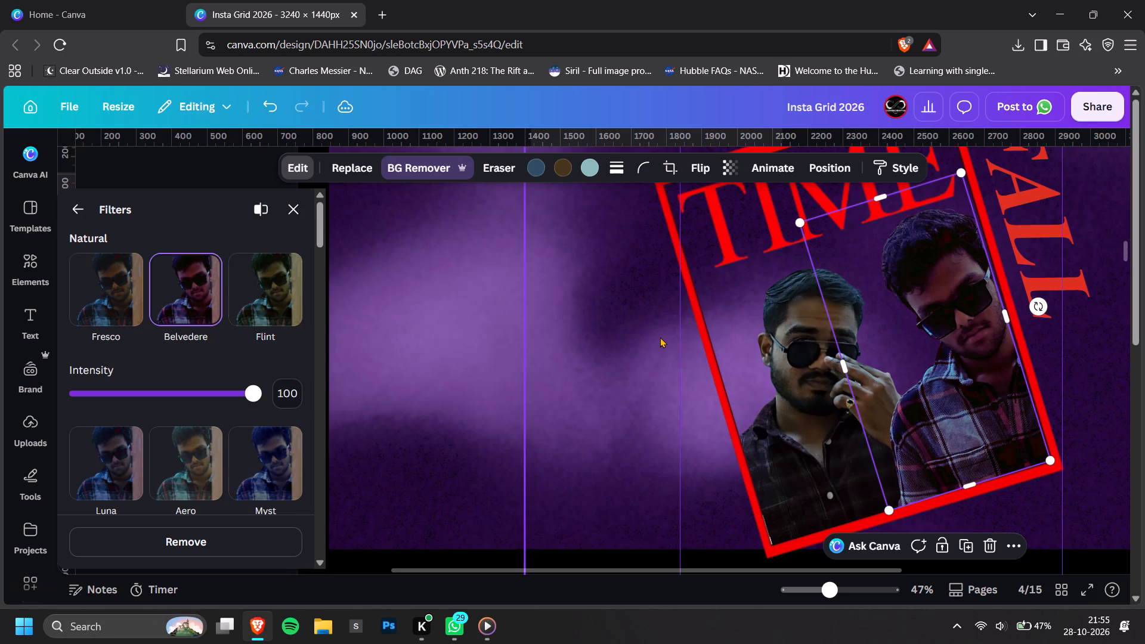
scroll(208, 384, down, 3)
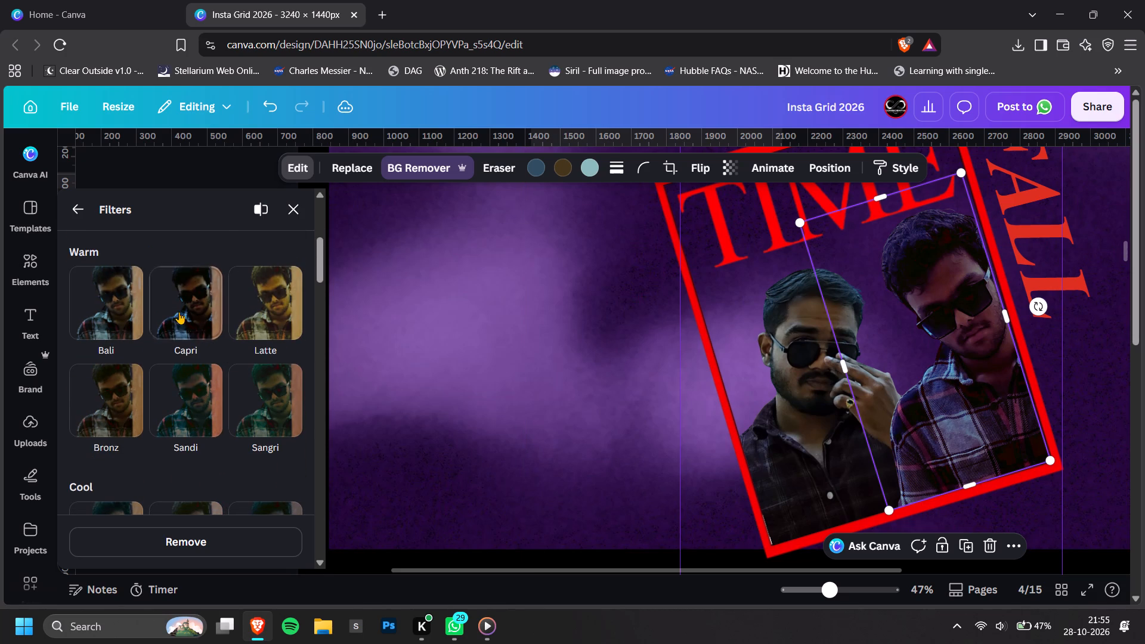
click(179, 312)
Apply the Eldar filter from the Vivid set to the plaid-shirt man's cut-out at intensity 100.
scroll(231, 335, down, 3)
scroll(278, 453, down, 1)
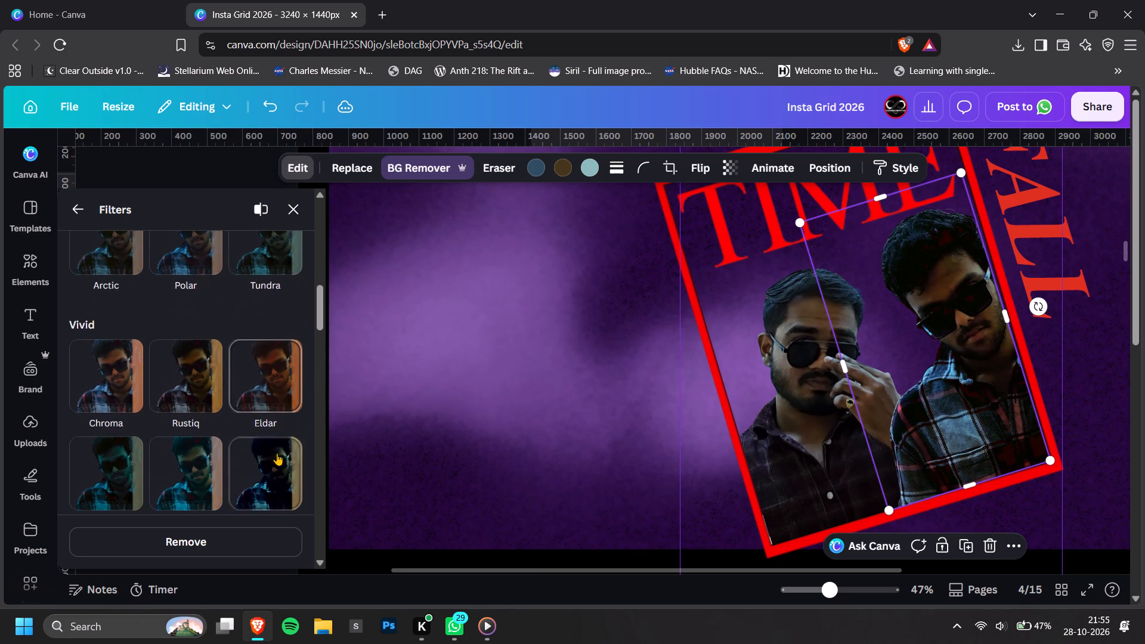
click(275, 380)
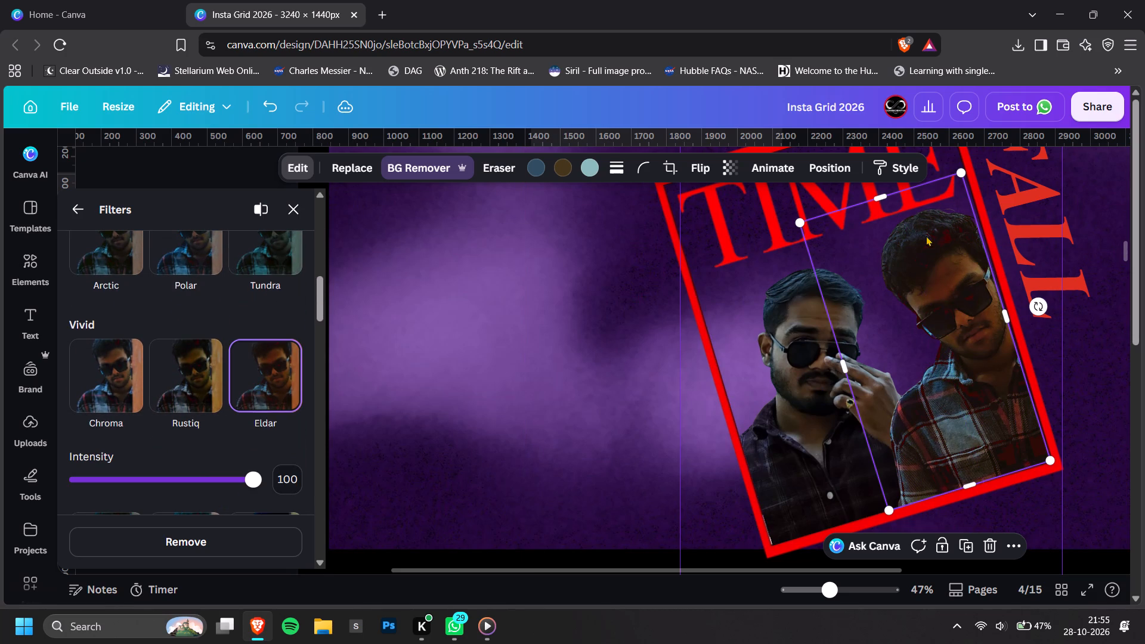
Copy the plaid-shirt man's style onto the cut-out of the man touching his sunglasses so both share the Eldar filter.
click(895, 170)
click(763, 428)
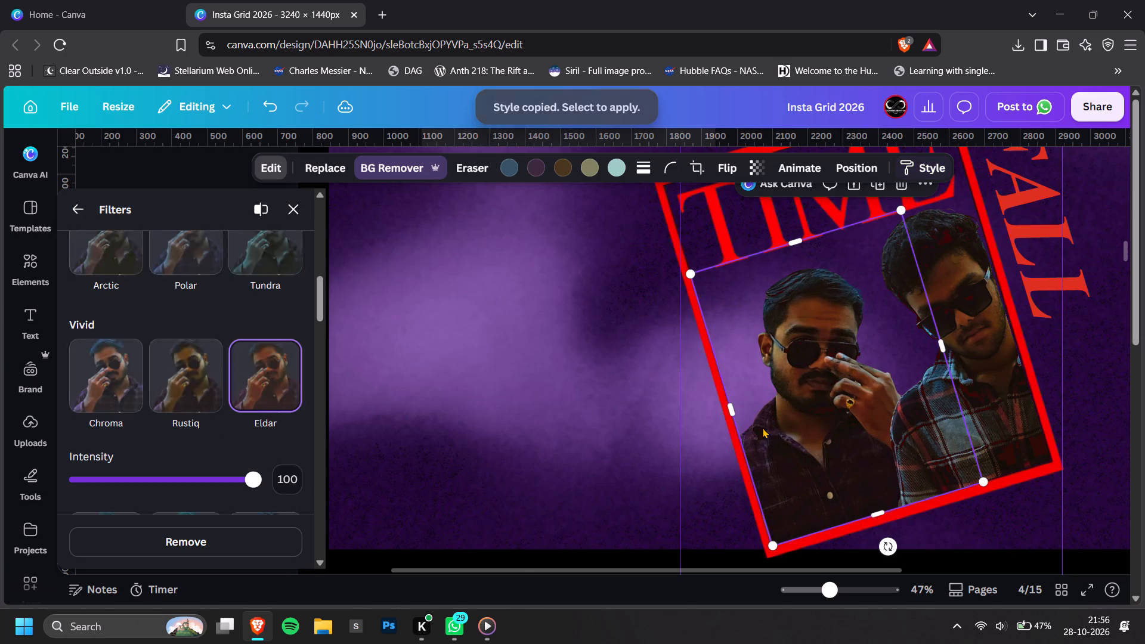
ctrl+scroll(686, 377, down, 4)
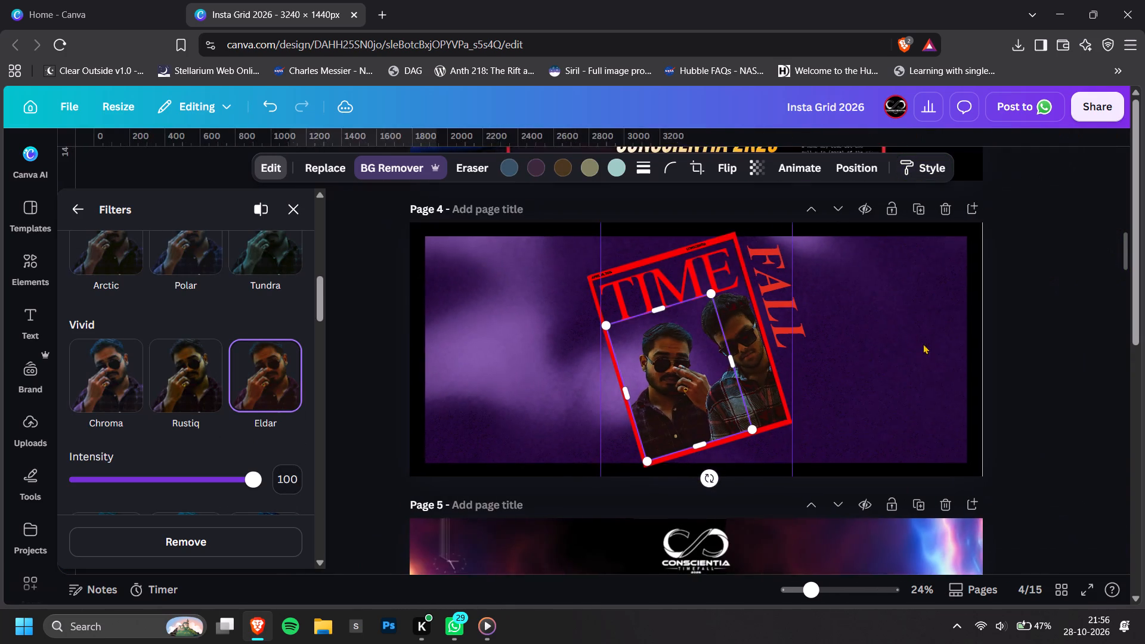
click(1004, 350)
Enlarge the plaid-shirt man's cut-out slightly from its upper left corner, keeping it in the frame's lower right corner.
ctrl+scroll(577, 366, up, 5)
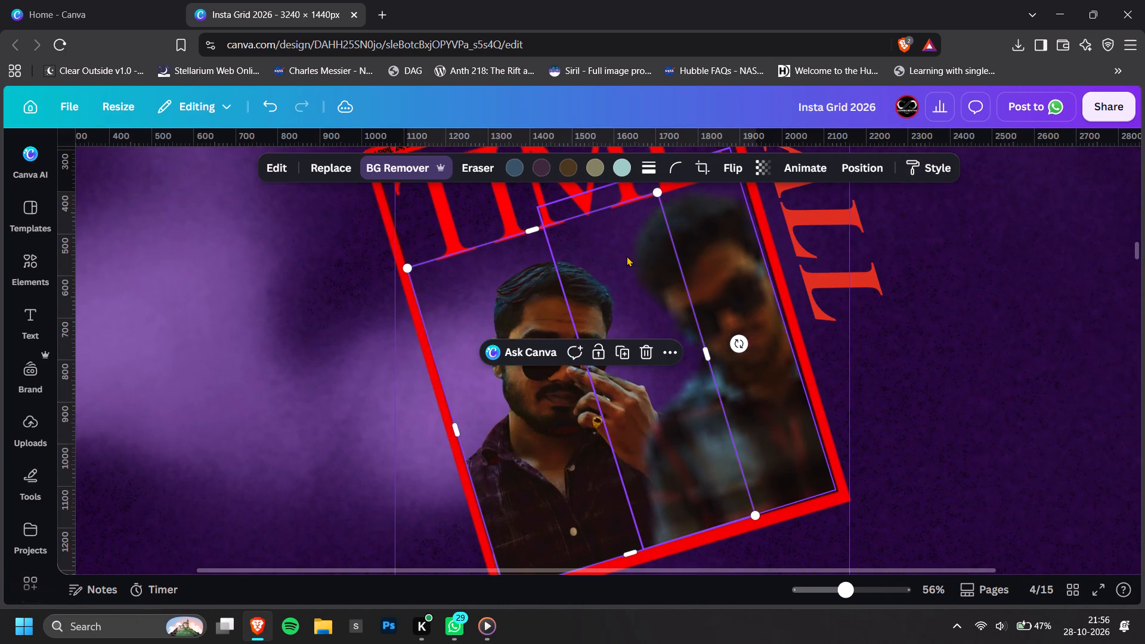
click(747, 277)
scroll(747, 277, up, 1)
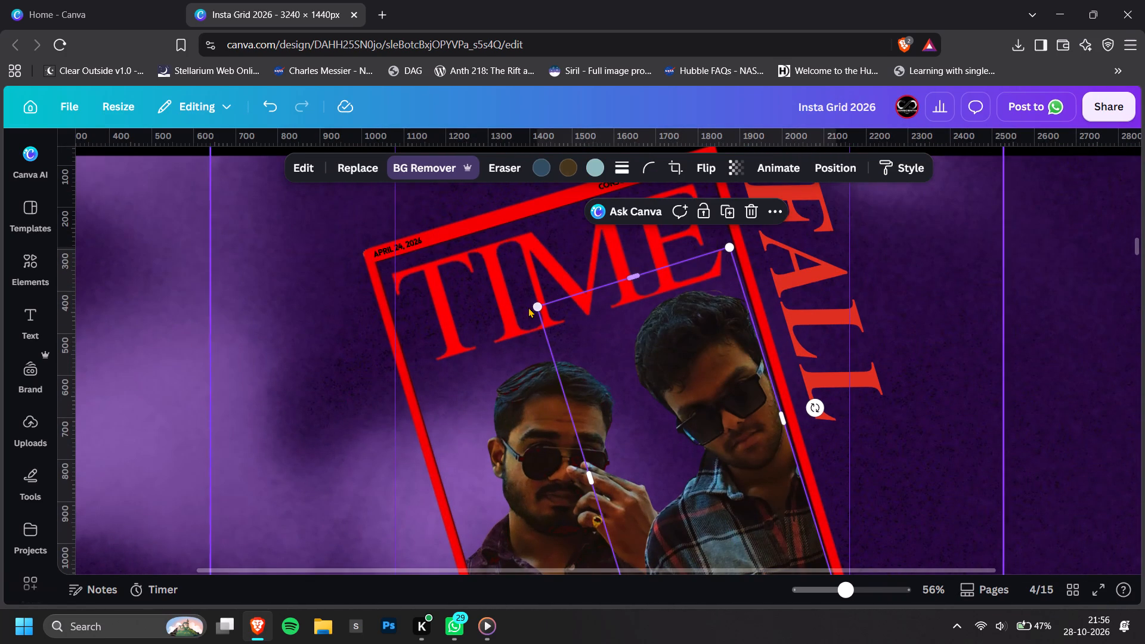
drag(539, 311, 525, 305)
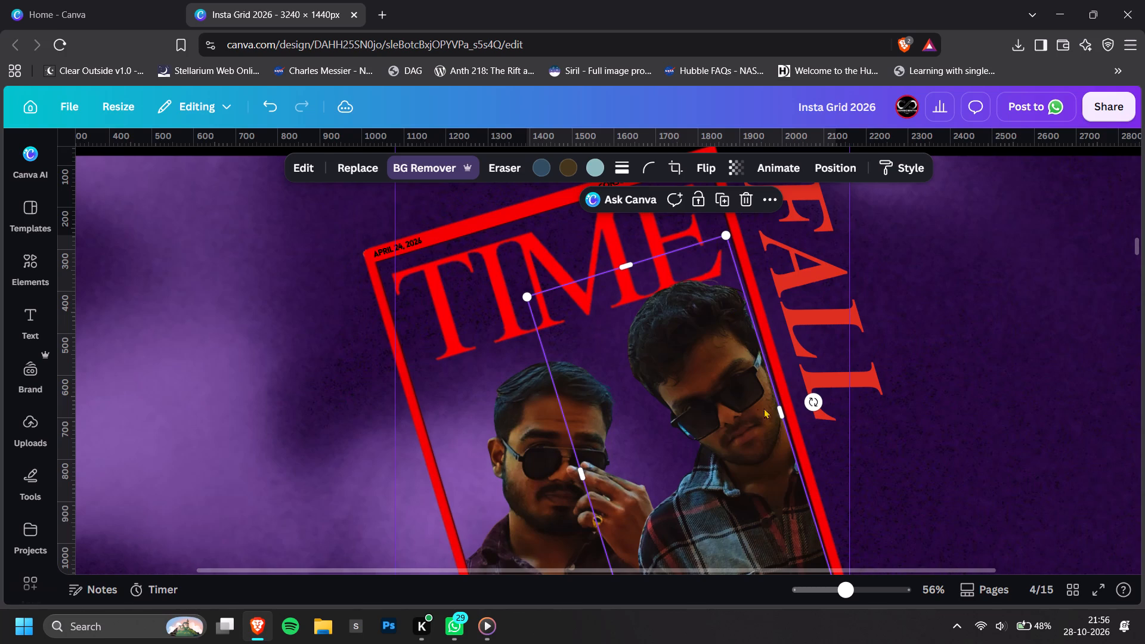
Examine the plaid-shirt man's cut-out edges along the red frame up close, and the cover as a whole on page 4.
ctrl+scroll(779, 372, up, 5)
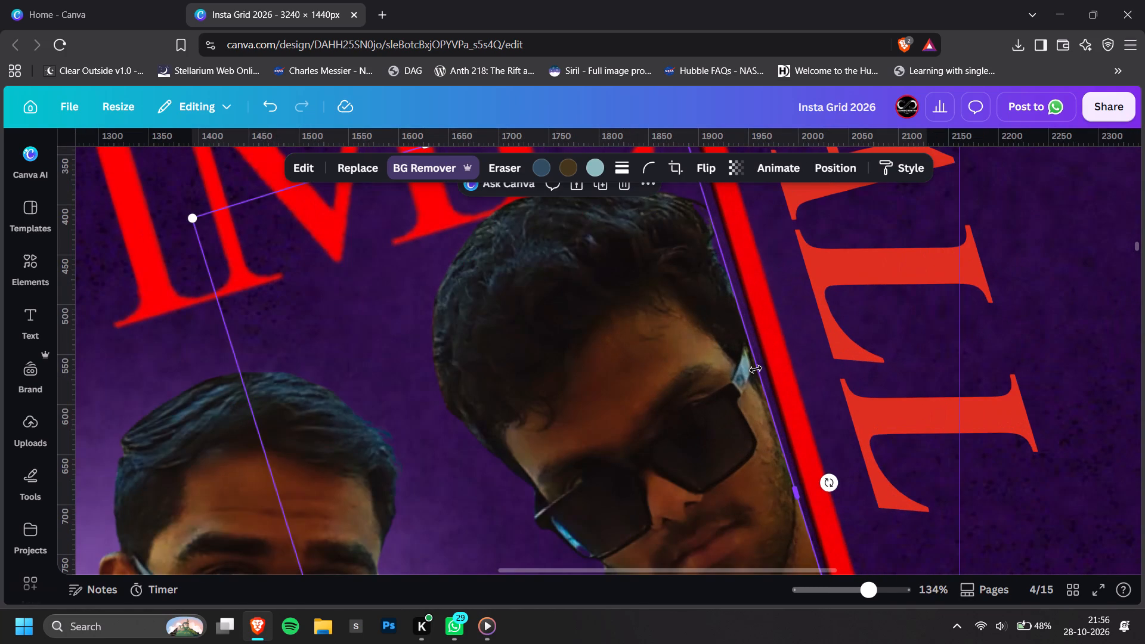
click(756, 369)
scroll(762, 373, down, 2)
scroll(867, 442, down, 1)
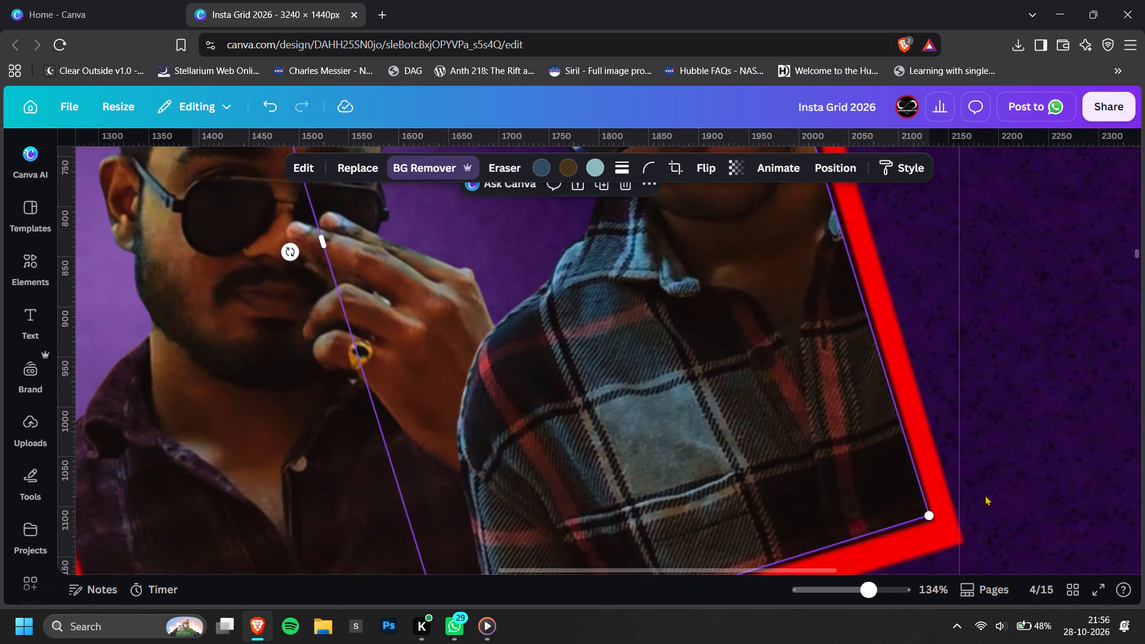
scroll(997, 492, up, 2)
ctrl+scroll(854, 488, down, 2)
scroll(857, 488, down, 2)
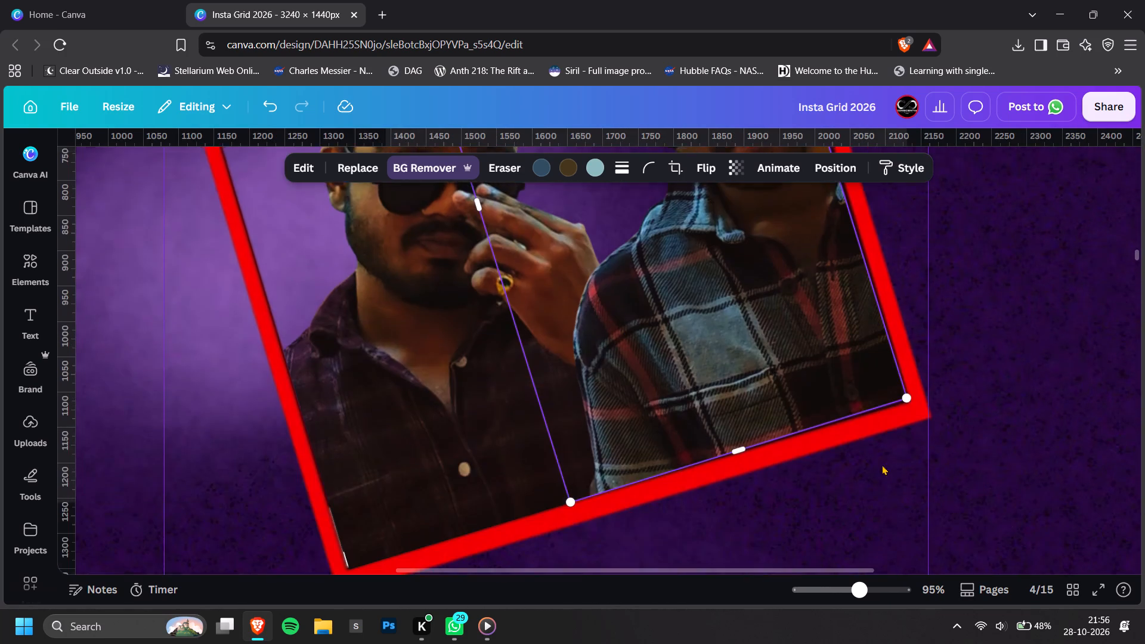
ctrl+scroll(957, 429, up, 4)
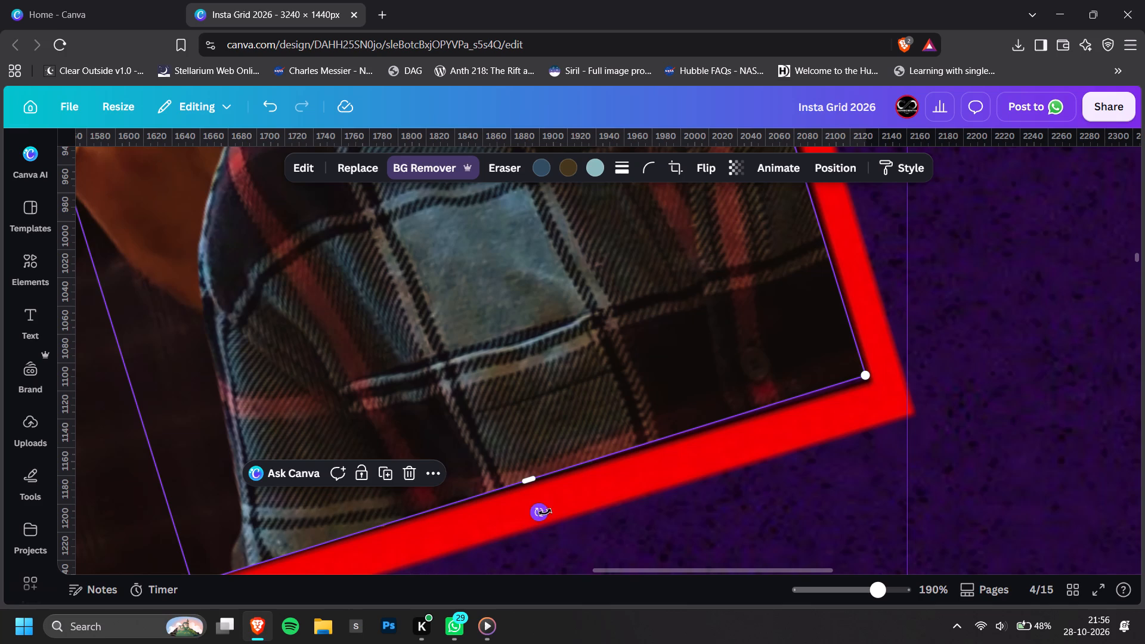
click(544, 512)
ctrl+scroll(778, 460, down, 7)
click(1036, 356)
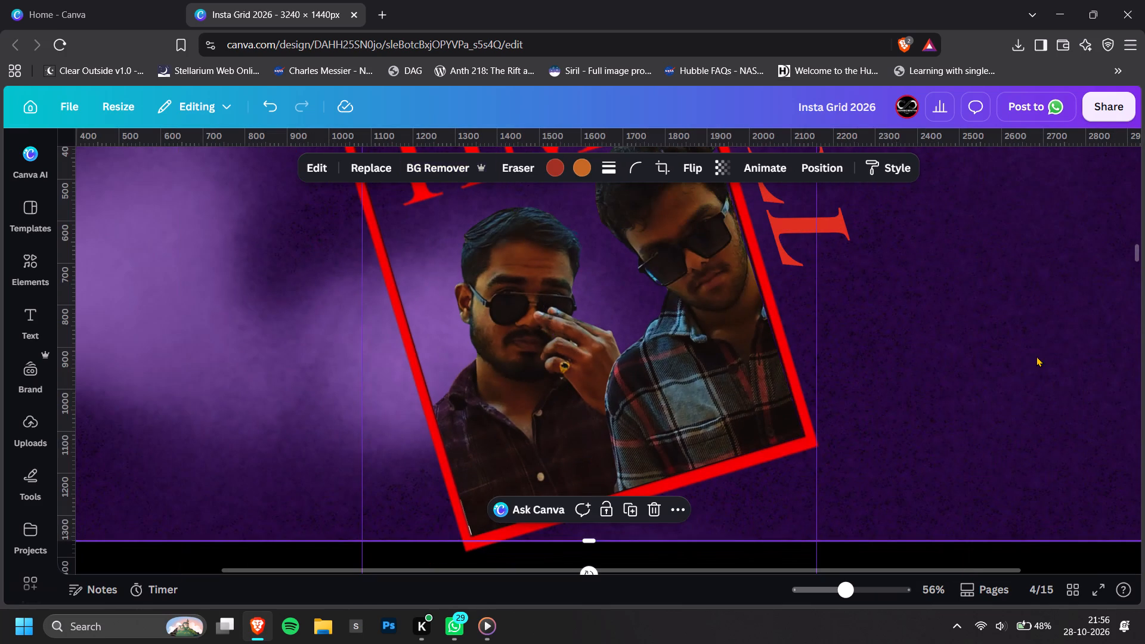
ctrl+scroll(952, 404, down, 2)
scroll(955, 423, up, 1)
ctrl+scroll(970, 428, down, 2)
click(1017, 419)
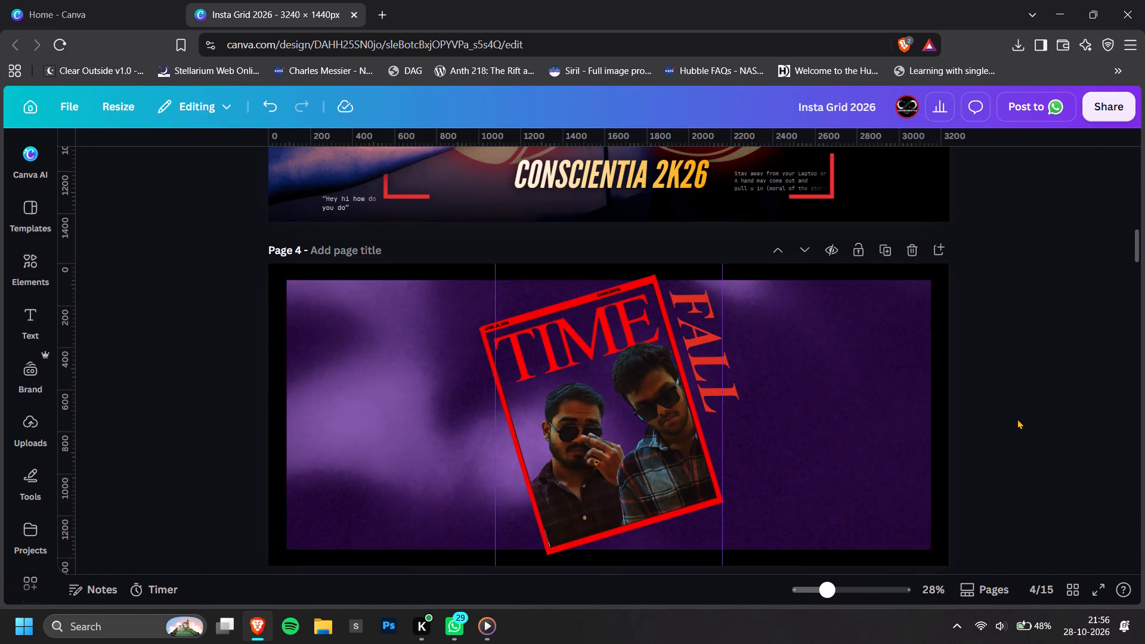
Adjust the plaid-shirt man's cut-out to Brightness 20, Highlights 13 and Shadows 9.
ctrl+scroll(755, 448, up, 3)
click(663, 442)
shift+click(515, 448)
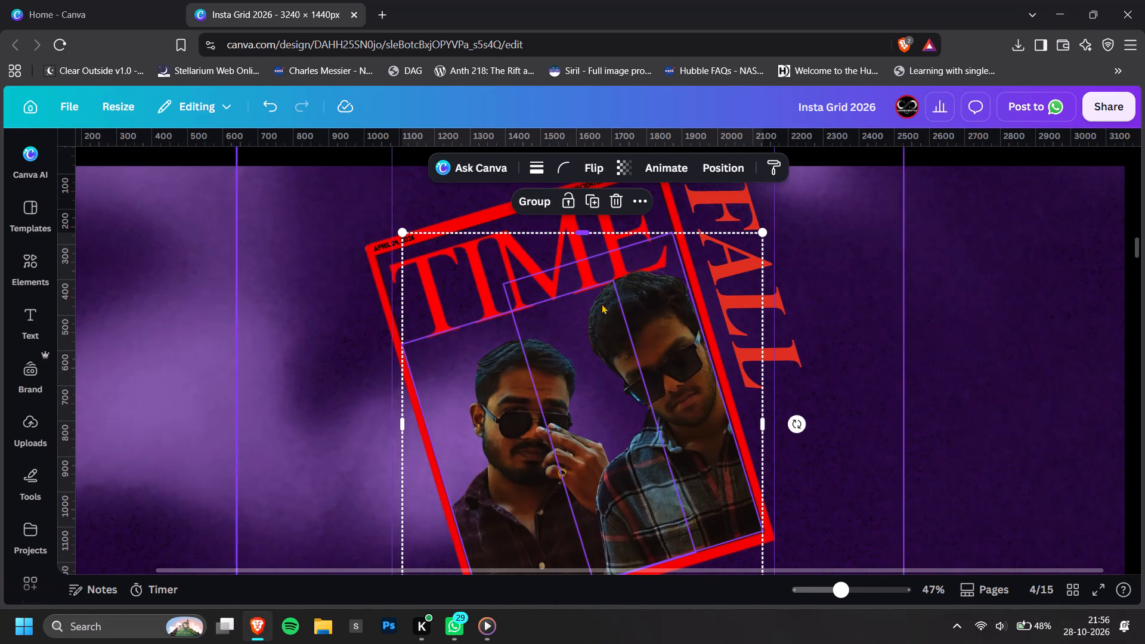
click(787, 332)
click(608, 406)
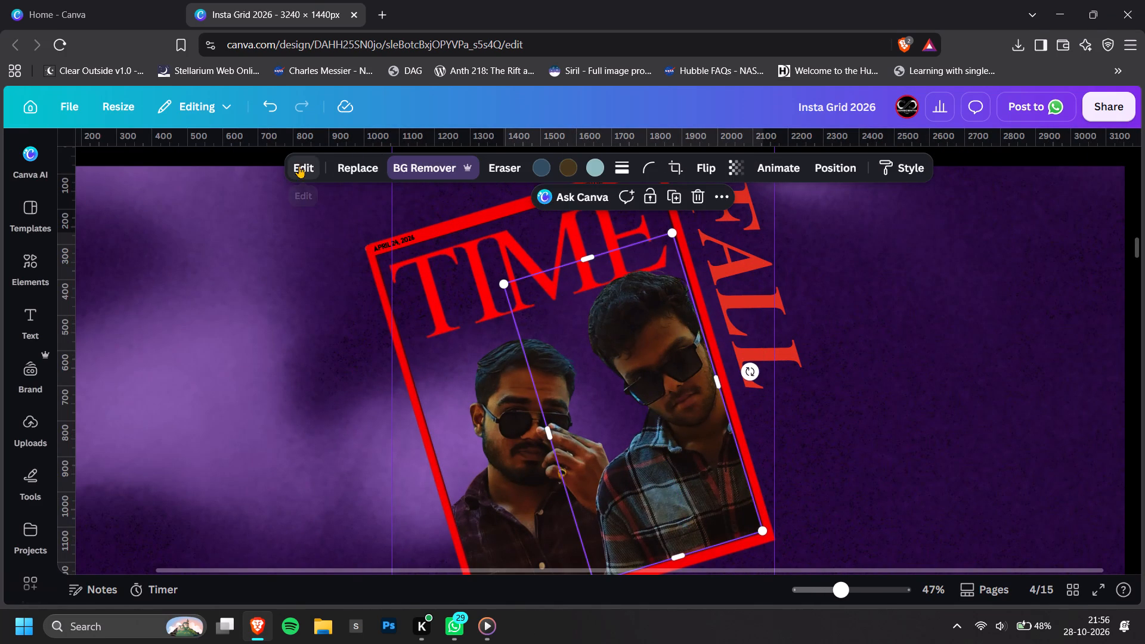
click(299, 166)
click(91, 364)
scroll(110, 417, down, 1)
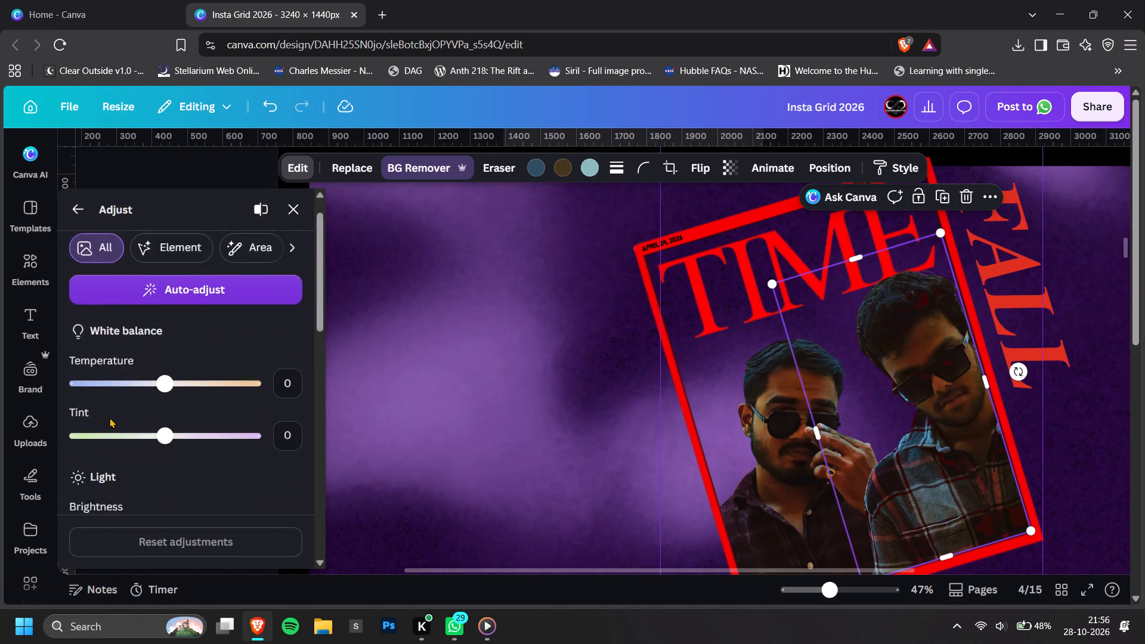
click(183, 451)
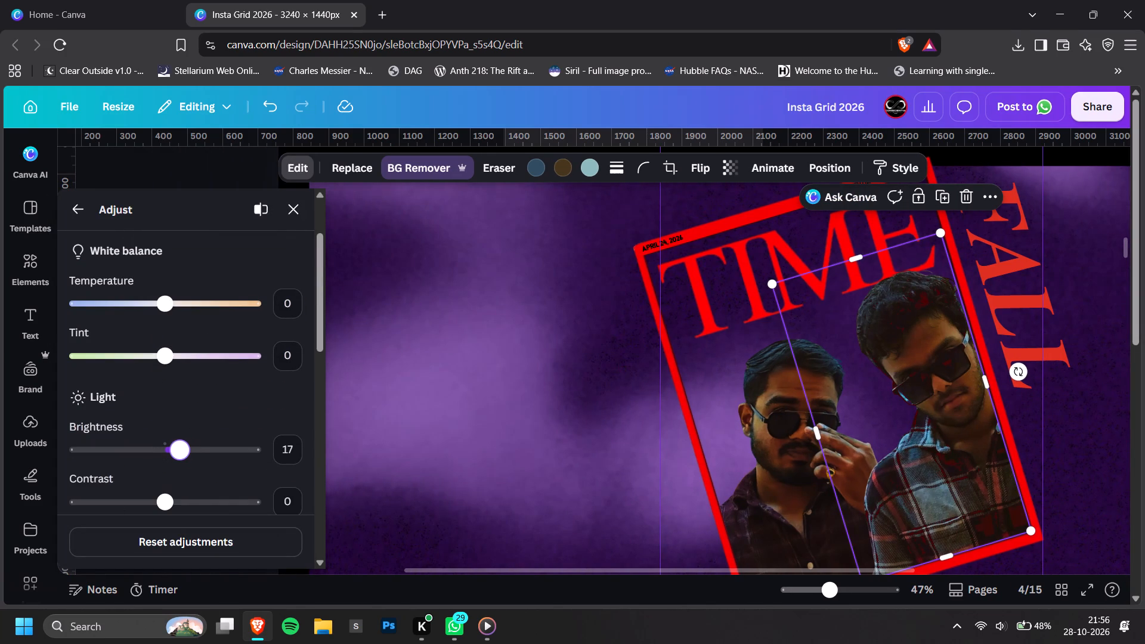
click(185, 453)
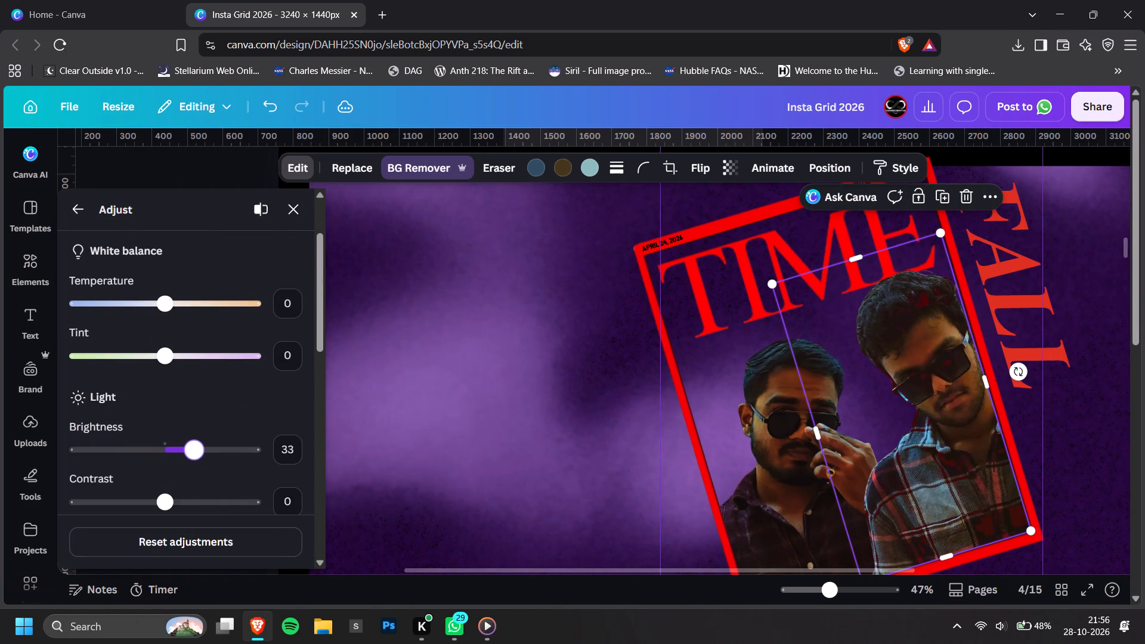
scroll(183, 455, down, 2)
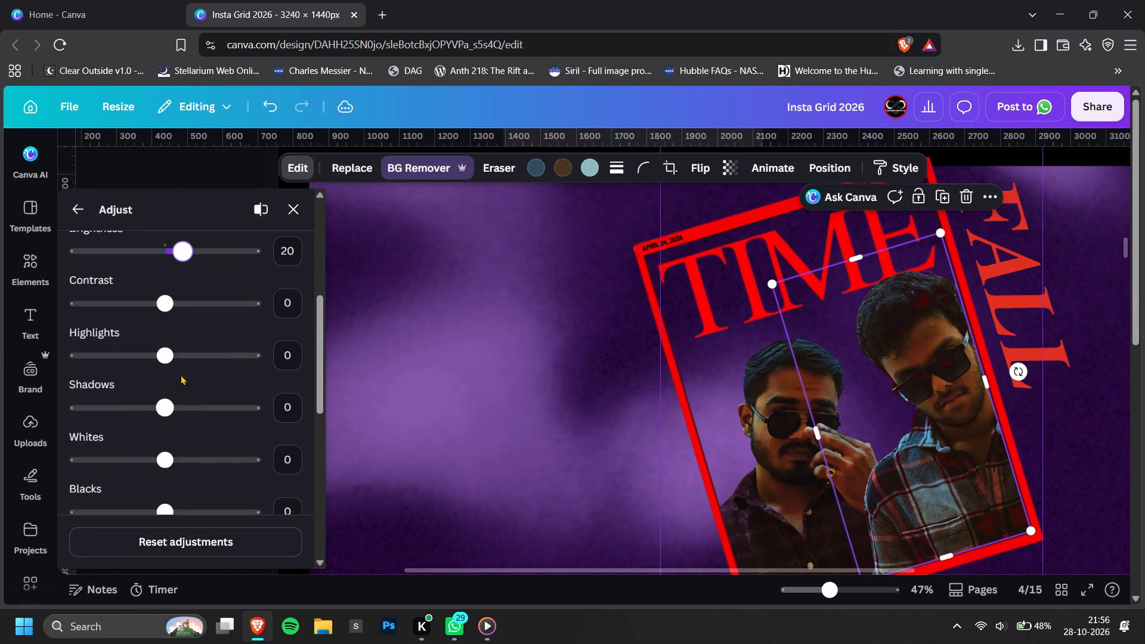
click(175, 358)
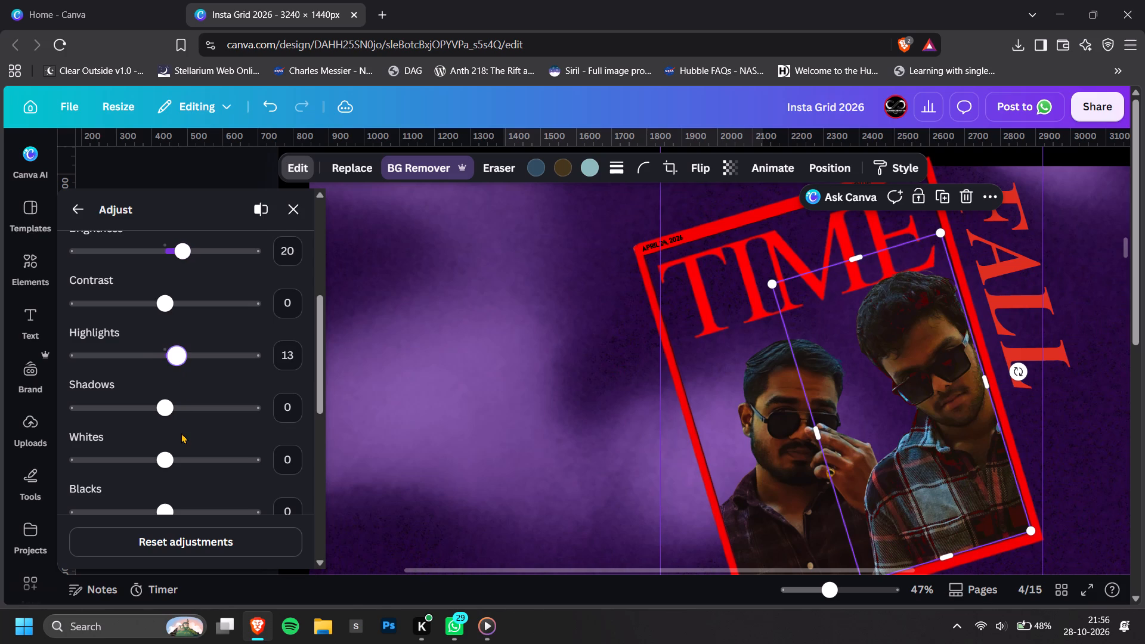
click(177, 414)
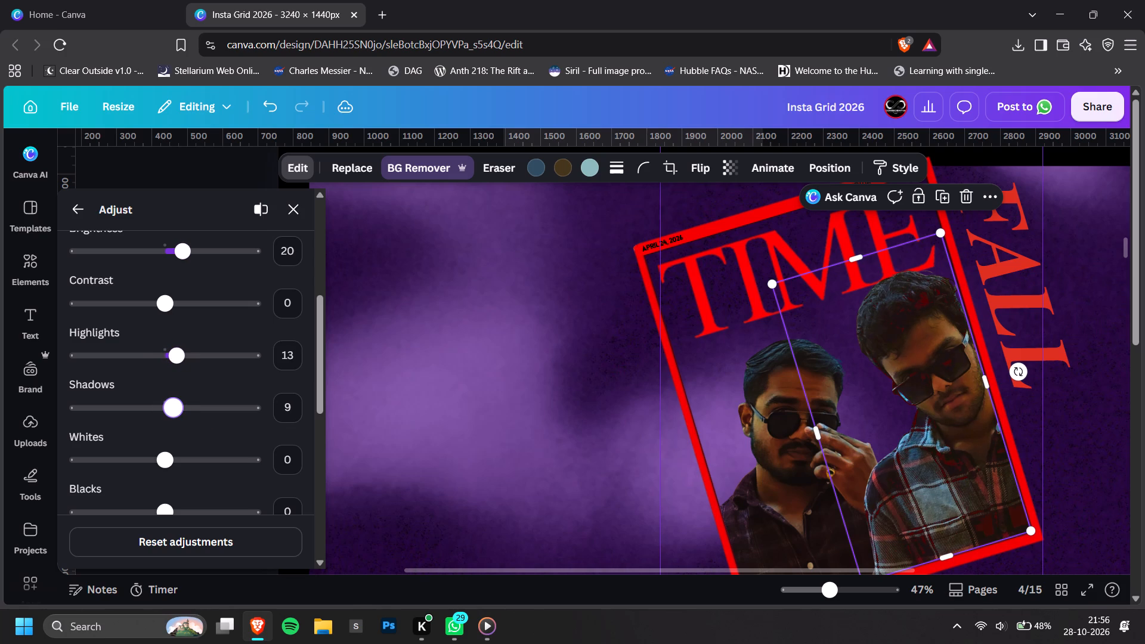
Adjust the cut-out of the man touching his sunglasses to Brightness 15 and Contrast -9.
click(749, 424)
scroll(261, 385, up, 1)
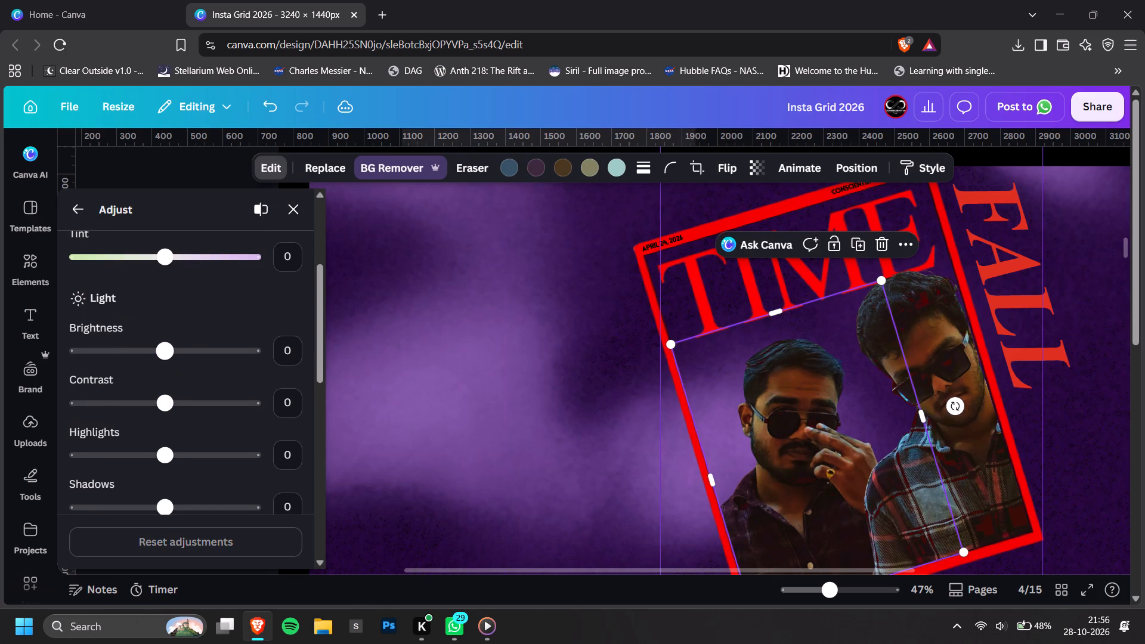
drag(169, 351, 178, 363)
scroll(215, 370, down, 1)
click(157, 299)
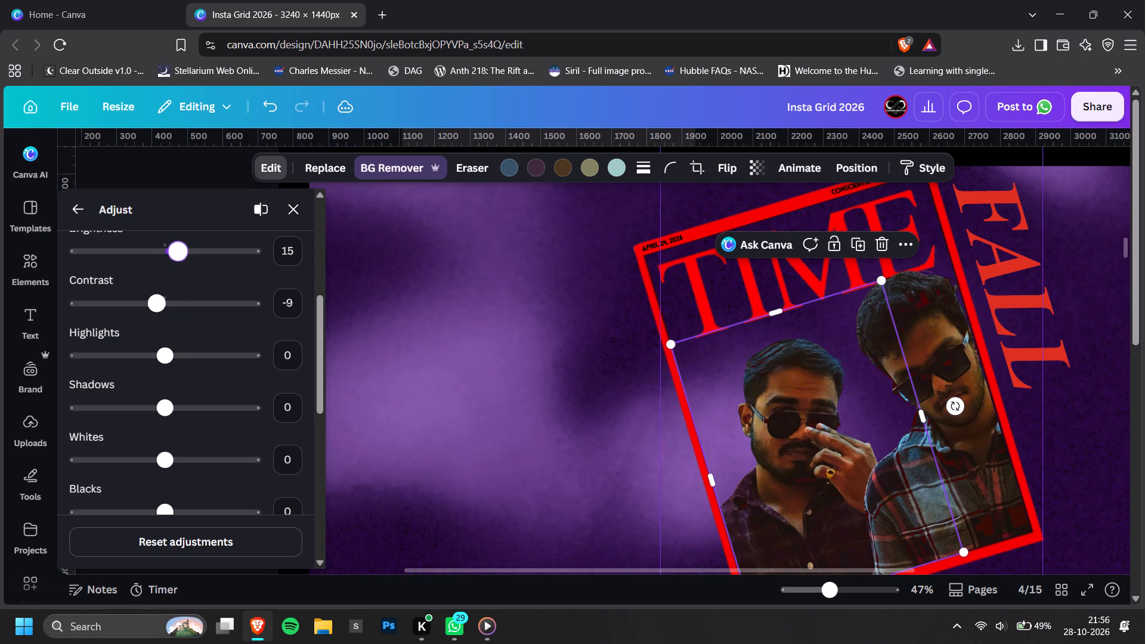
scroll(228, 351, down, 1)
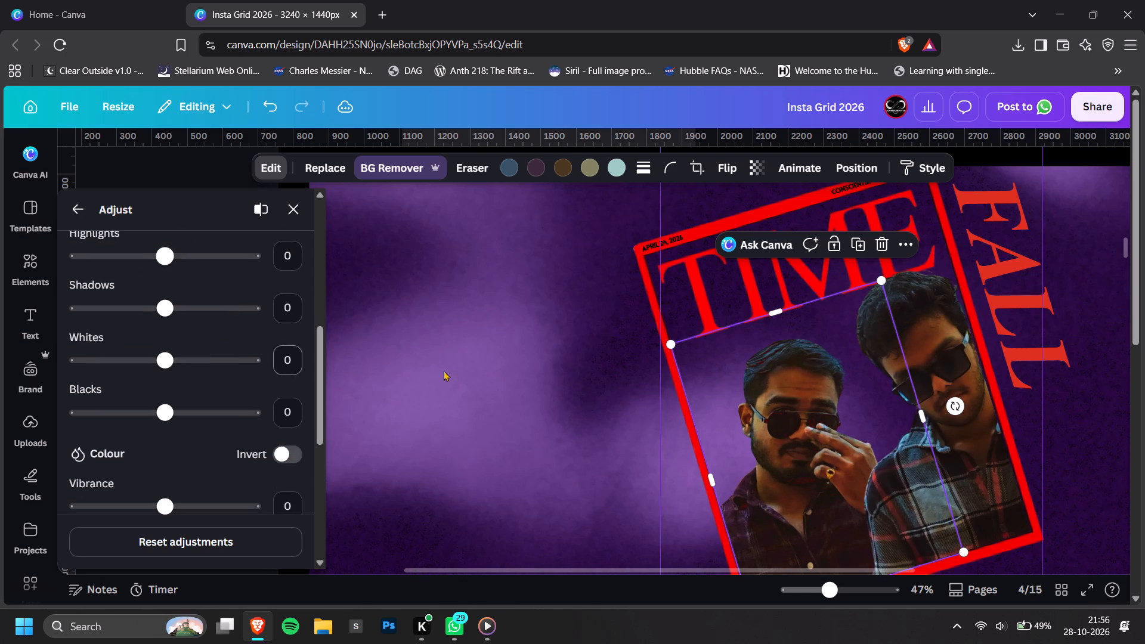
click(580, 416)
Apply the Outline shadow effect to the cut-out of the man touching his sunglasses.
ctrl+scroll(917, 419, down, 3)
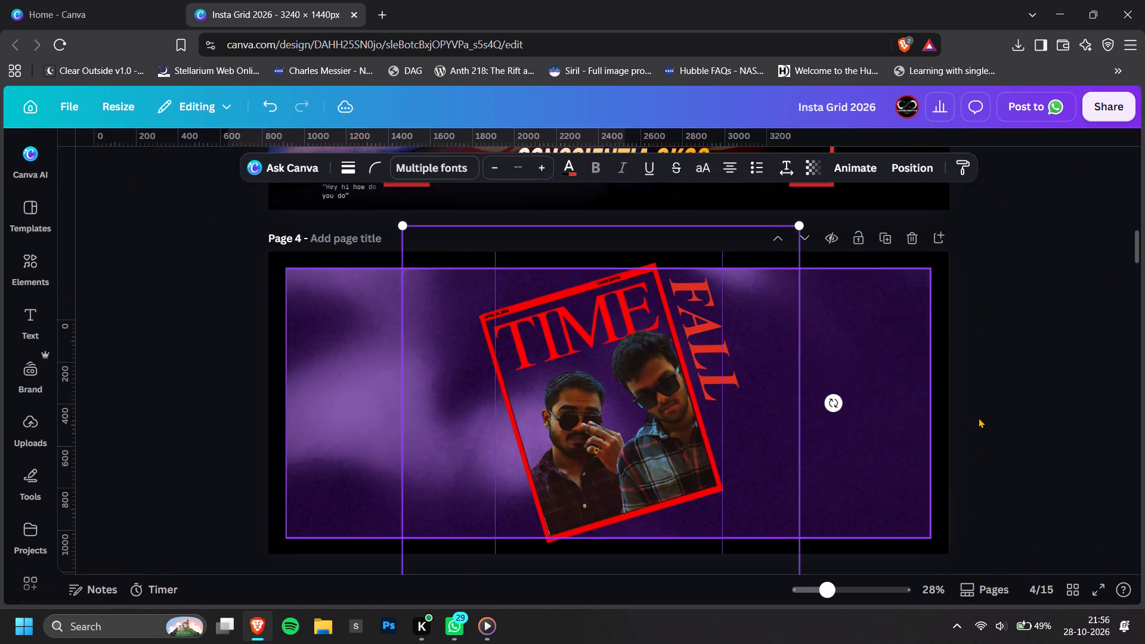
click(1032, 398)
ctrl+scroll(642, 458, up, 2)
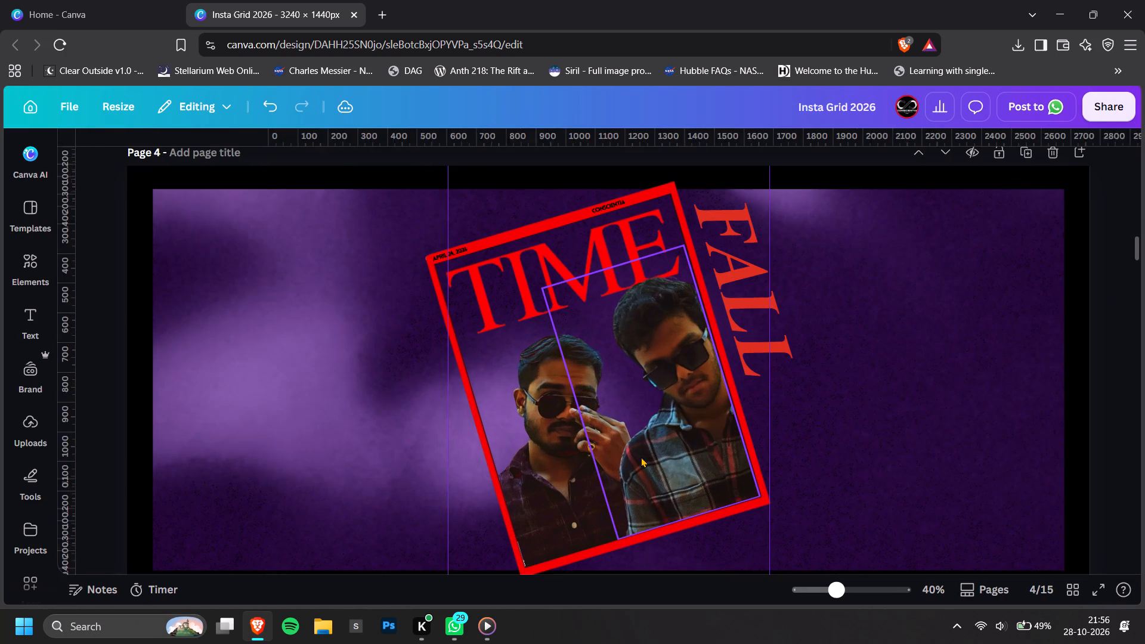
ctrl+scroll(589, 452, down, 1)
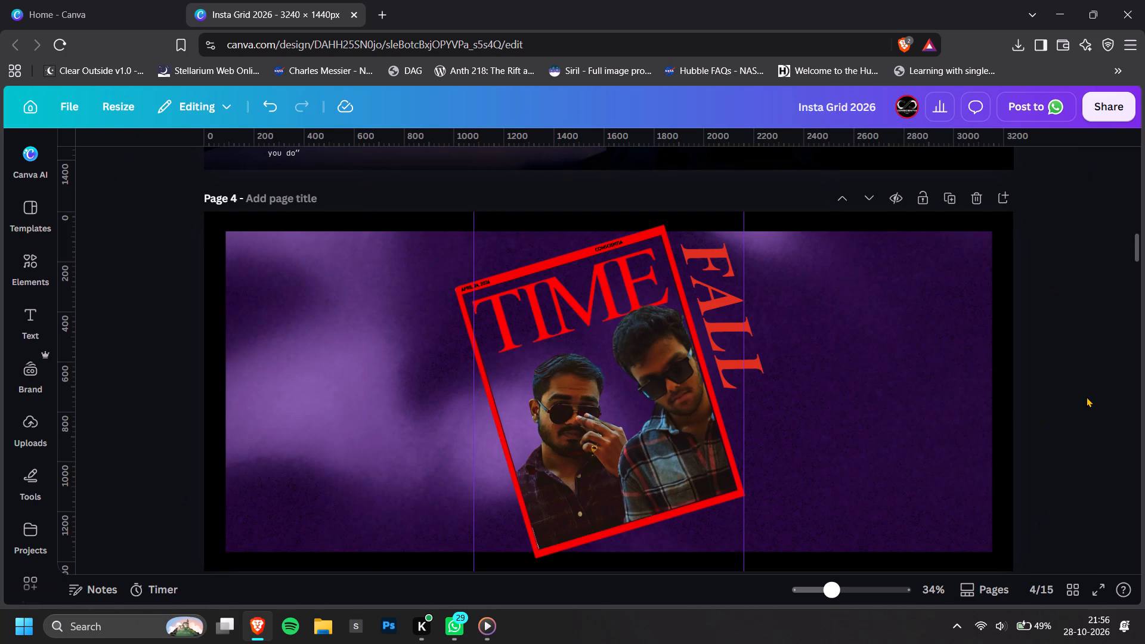
scroll(1087, 397, down, 1)
ctrl+scroll(1067, 359, up, 3)
click(355, 288)
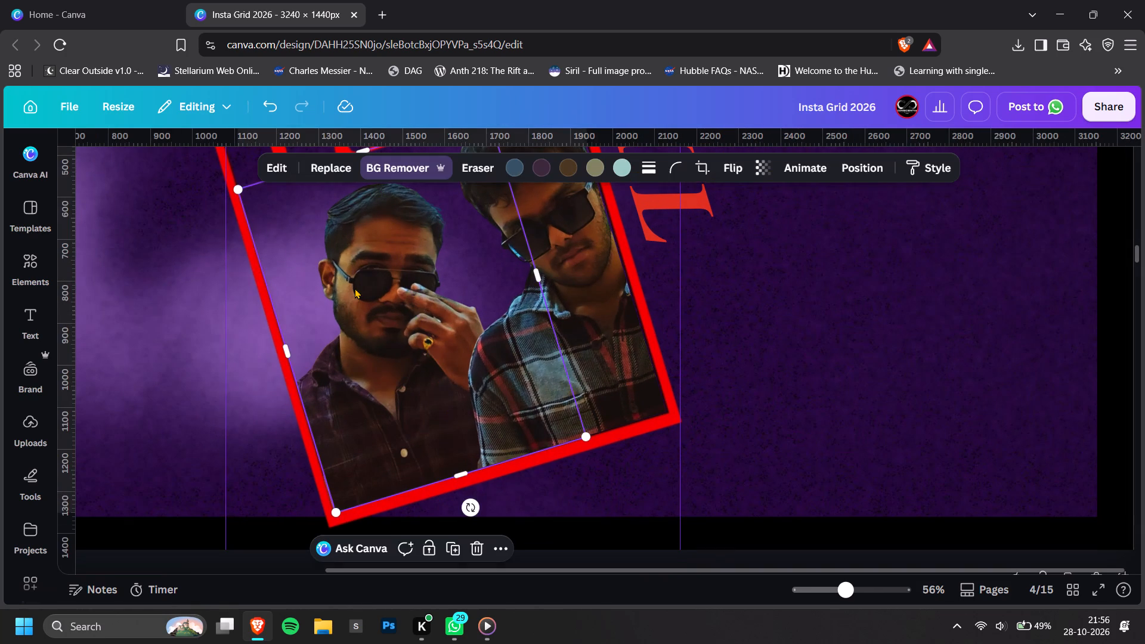
scroll(355, 288, up, 1)
click(252, 167)
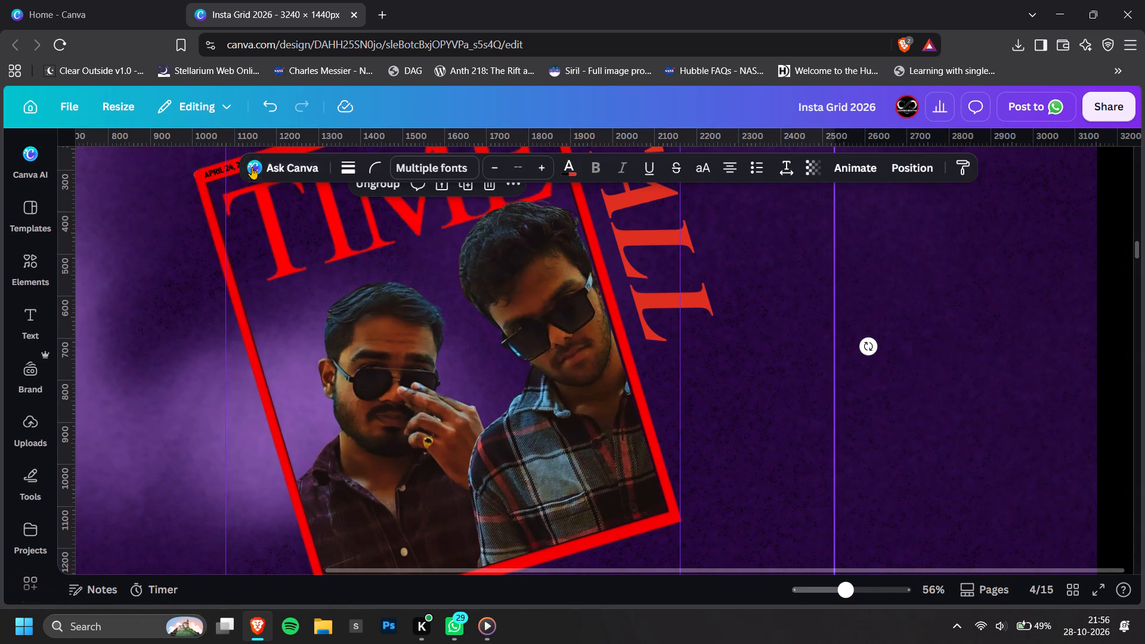
click(343, 317)
click(276, 160)
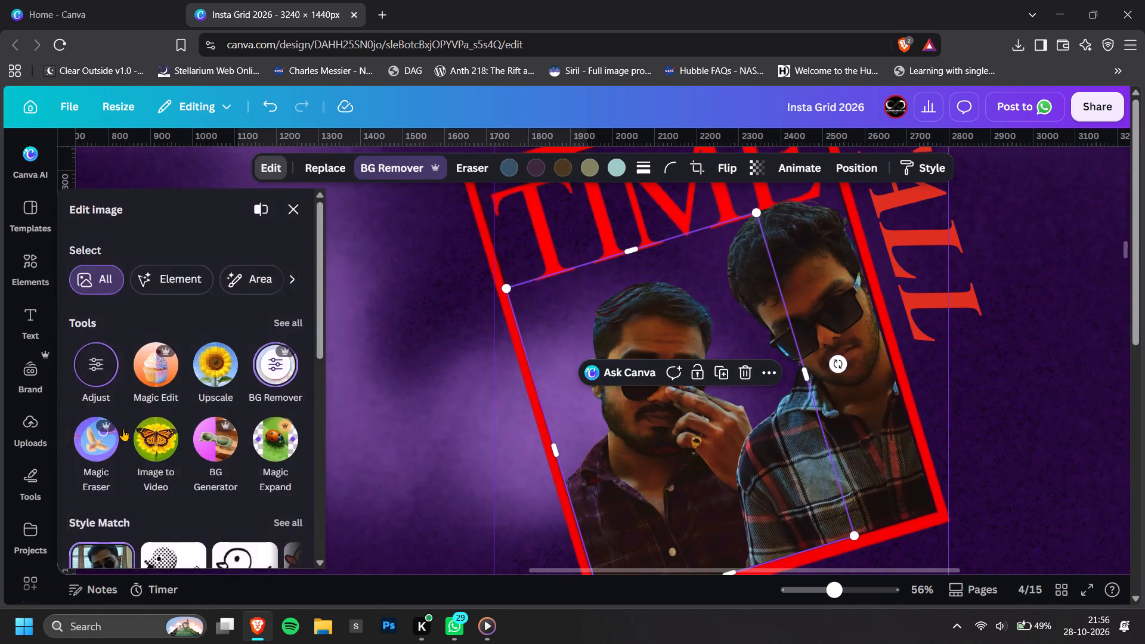
scroll(123, 429, down, 6)
click(295, 518)
click(129, 524)
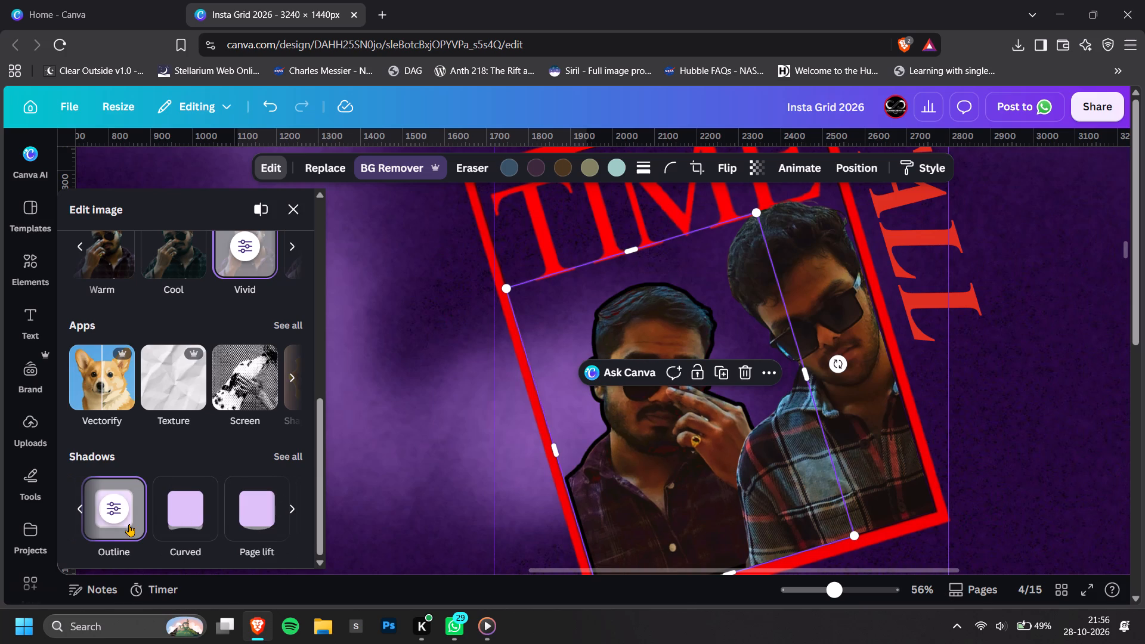
Set the sunglasses-touching man's outline colour to white #FFFFFF and its size to 10.
click(128, 520)
click(301, 308)
drag(319, 384, 174, 271)
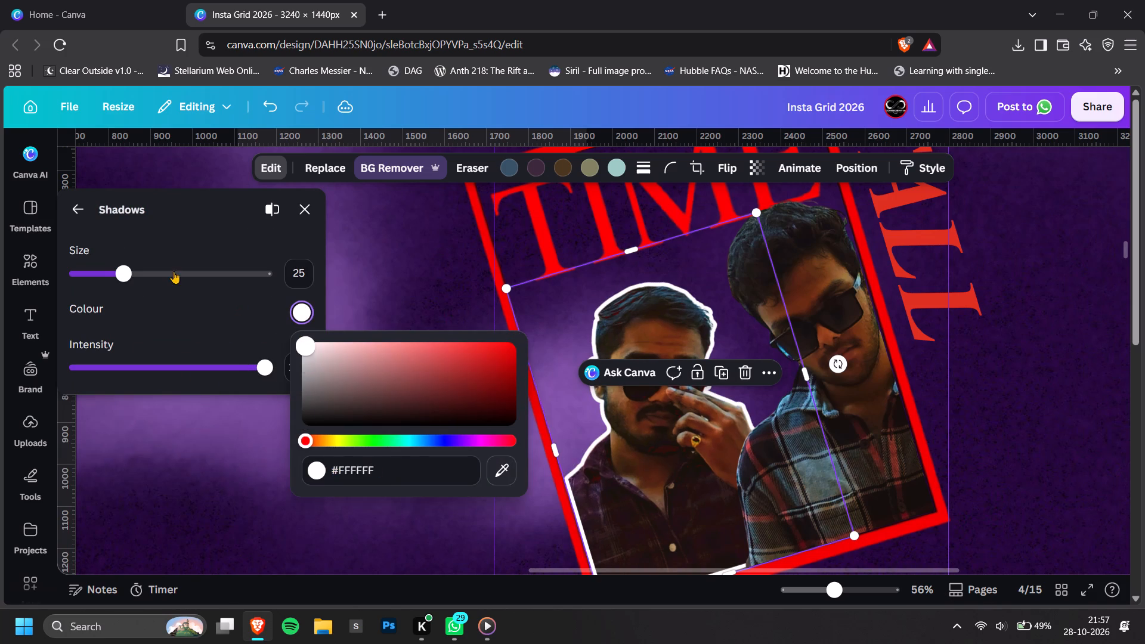
drag(174, 271, 114, 267)
click(182, 326)
drag(130, 275, 95, 279)
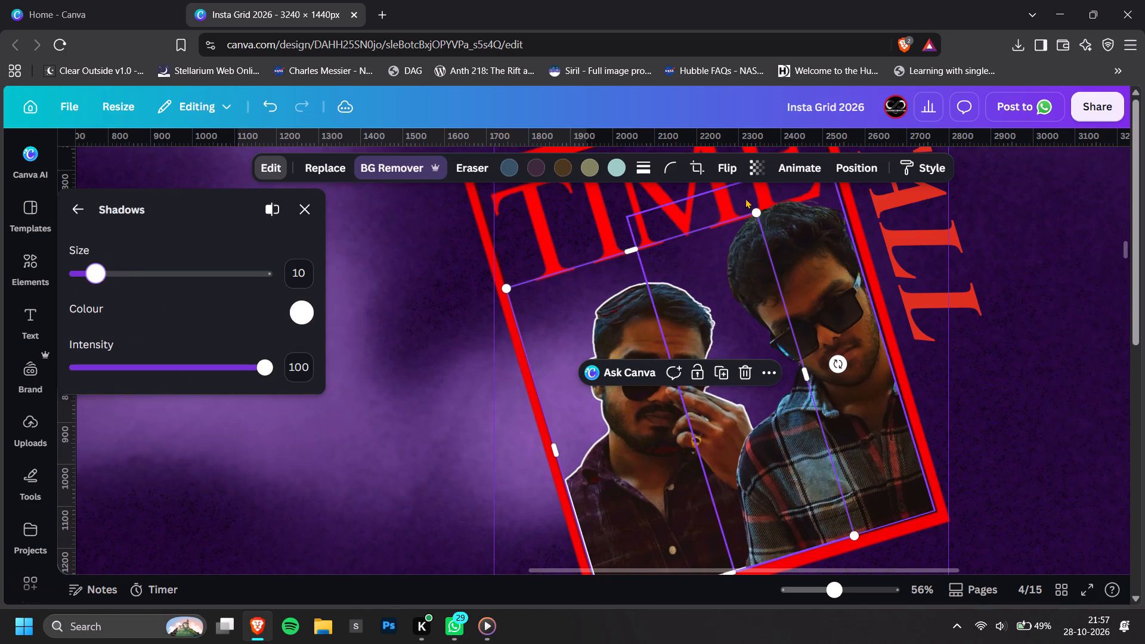
Copy the outlined man's style onto the plaid-shirt man's cut-out so both have the same white outline.
click(922, 165)
click(819, 316)
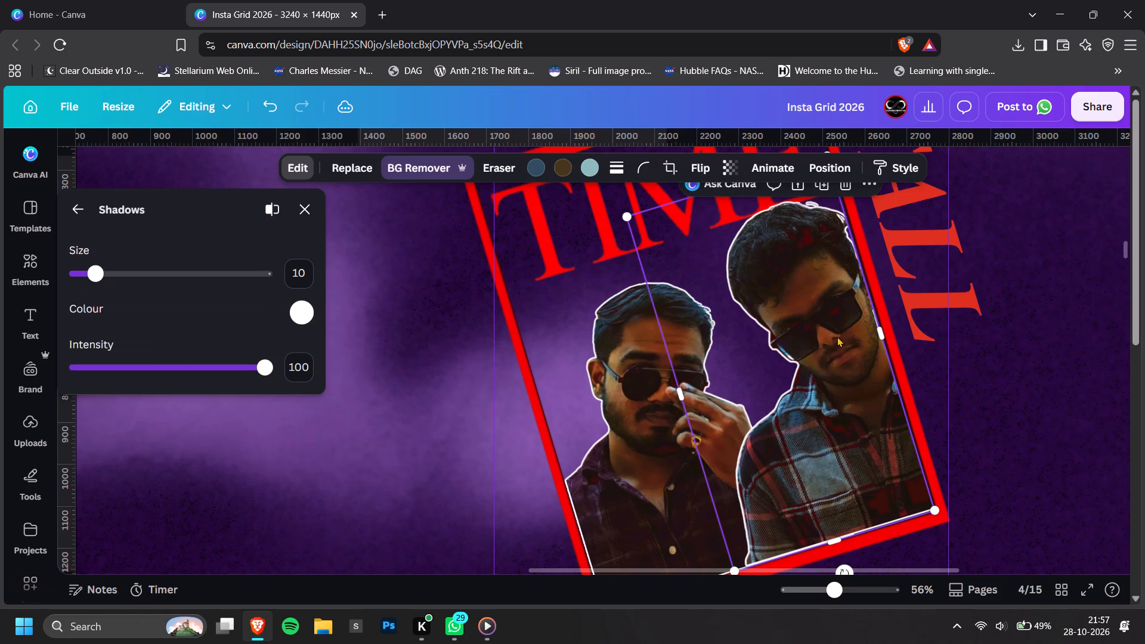
ctrl+scroll(859, 375, down, 4)
click(1109, 340)
click(1107, 343)
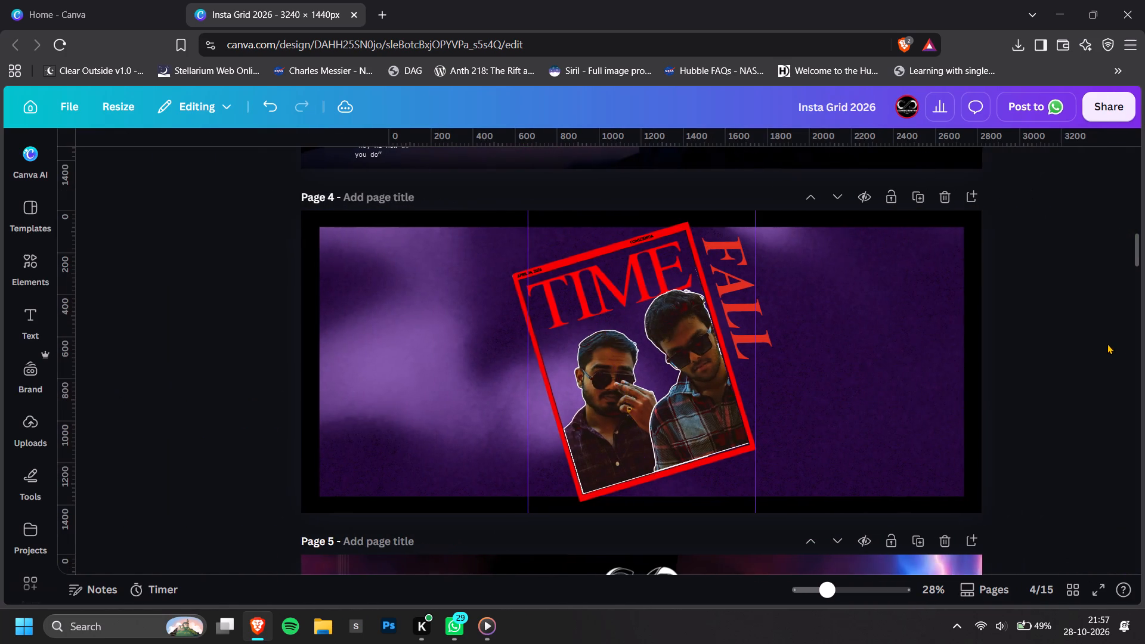
click(1055, 374)
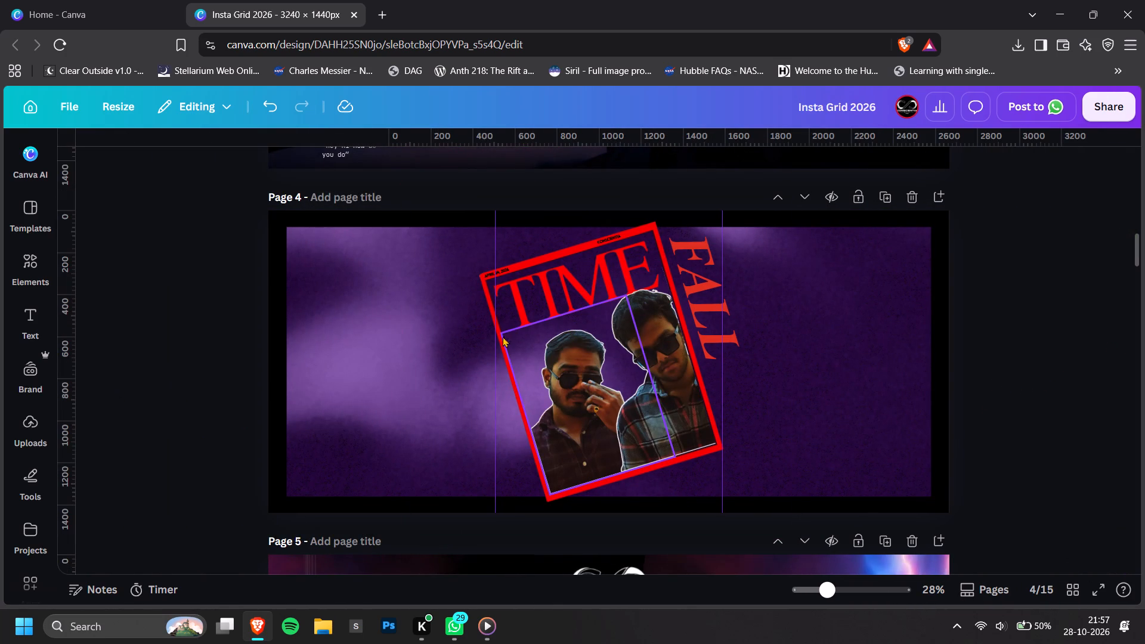
Nudge the plaid-shirt man's cut-out slightly down toward the frame's lower right corner.
ctrl+scroll(707, 460, up, 5)
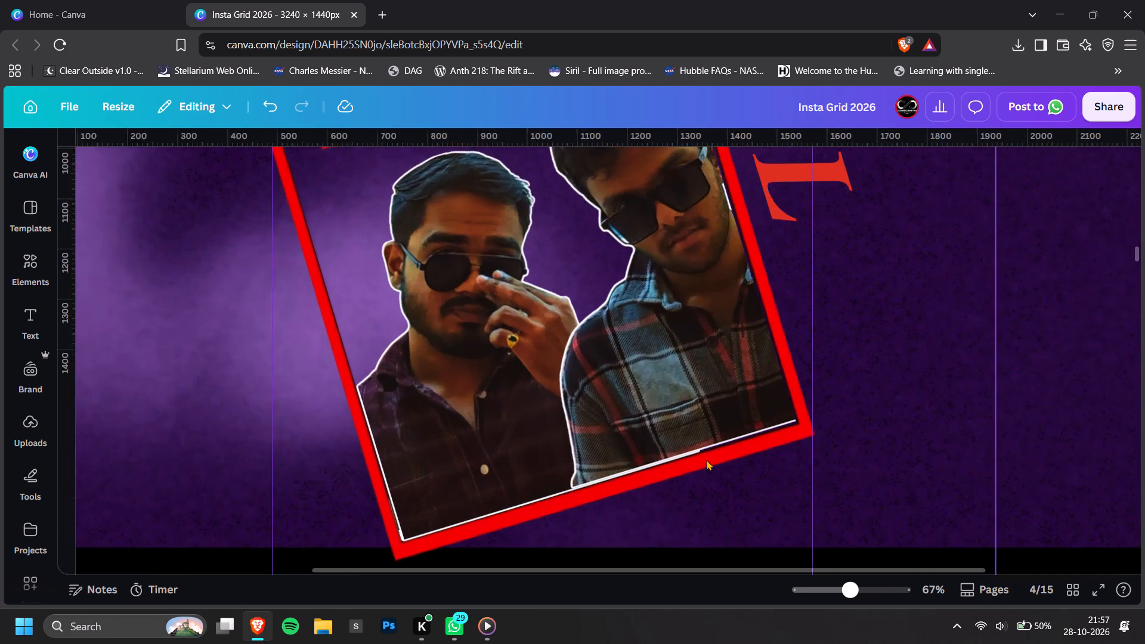
ctrl+scroll(707, 460, up, 2)
ctrl+scroll(652, 366, up, 4)
scroll(652, 366, down, 1)
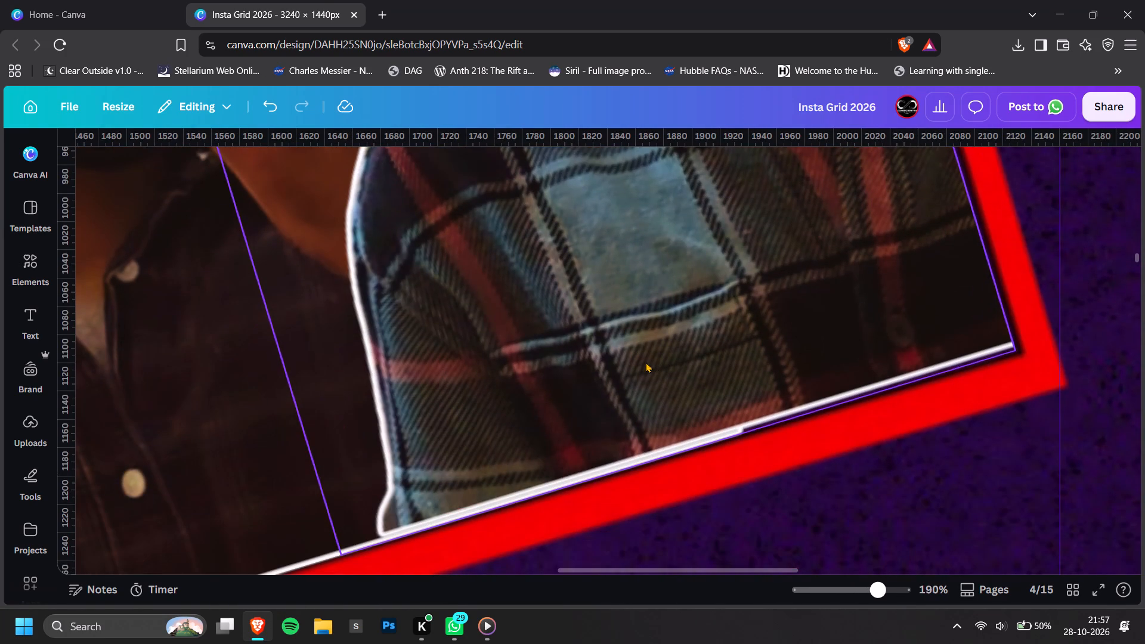
drag(646, 362, 655, 371)
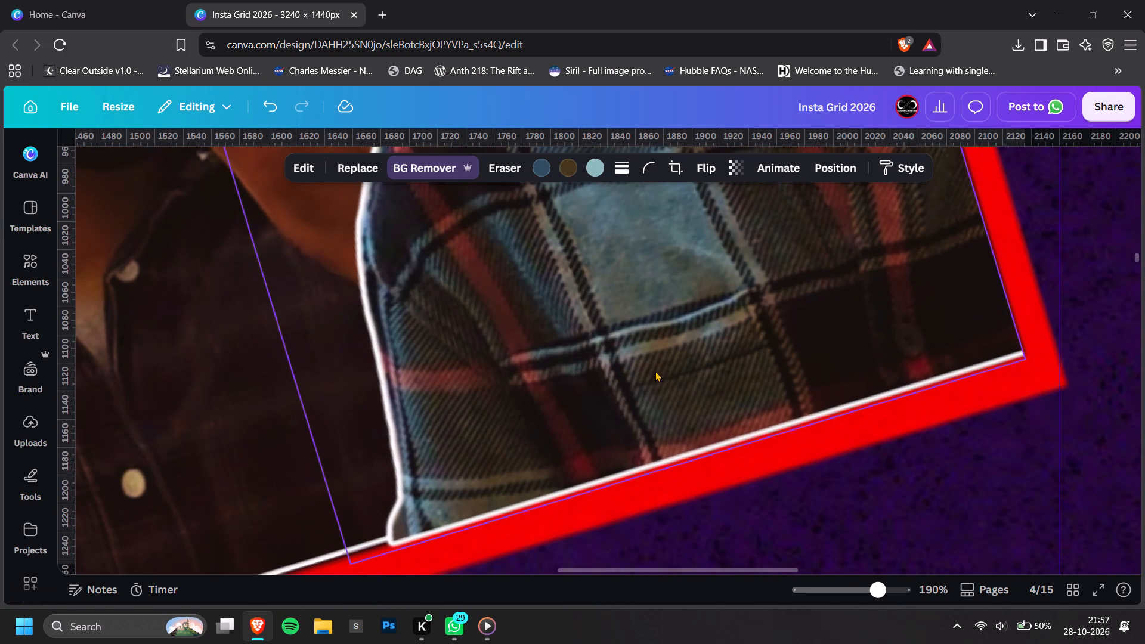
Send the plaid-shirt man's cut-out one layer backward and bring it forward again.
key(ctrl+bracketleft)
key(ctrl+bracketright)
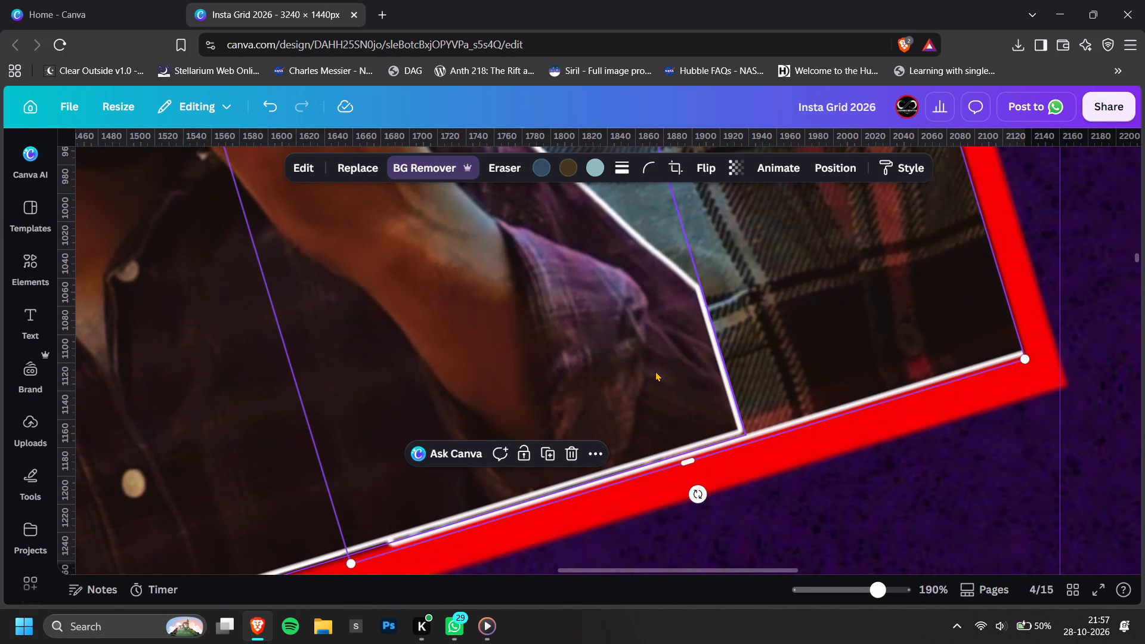
Crop the plaid-shirt man's bottom edge to about 498 × 876, trimming off the white outline along the red frame.
drag(680, 465, 676, 459)
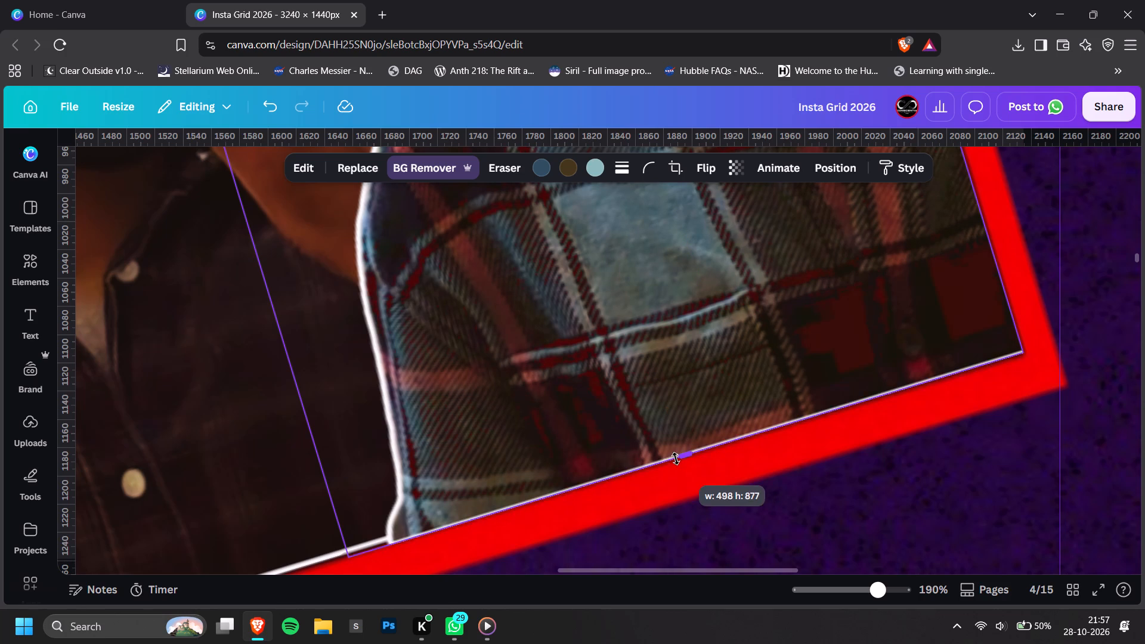
drag(676, 459, 666, 460)
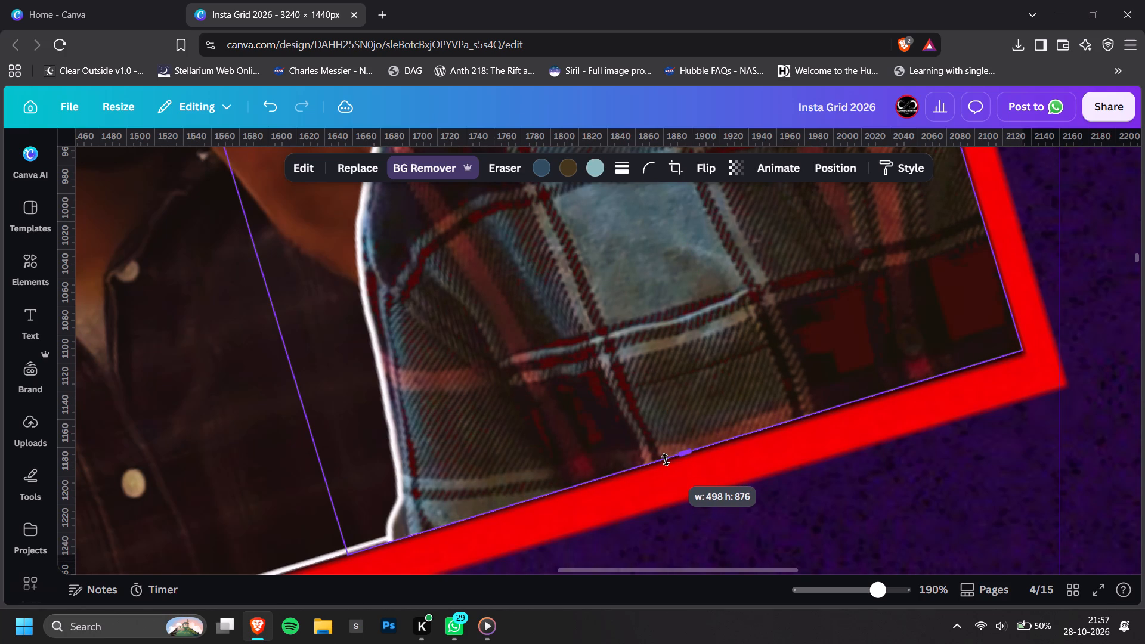
drag(666, 460, 666, 460)
drag(667, 460, 661, 461)
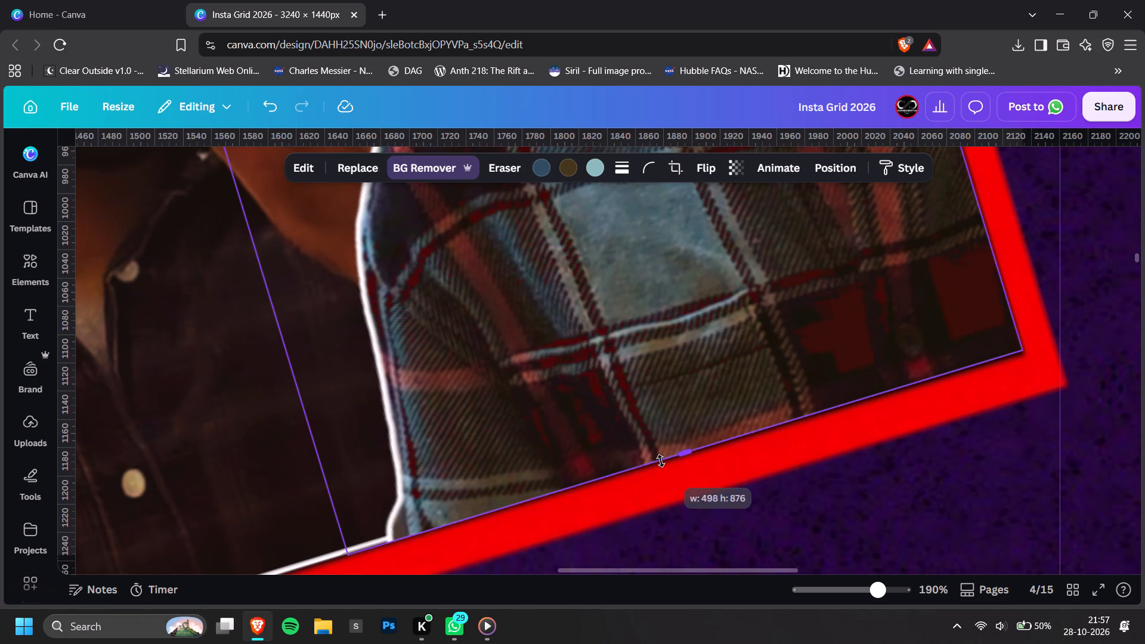
drag(661, 461, 657, 461)
click(663, 434)
ctrl+scroll(663, 434, up, 3)
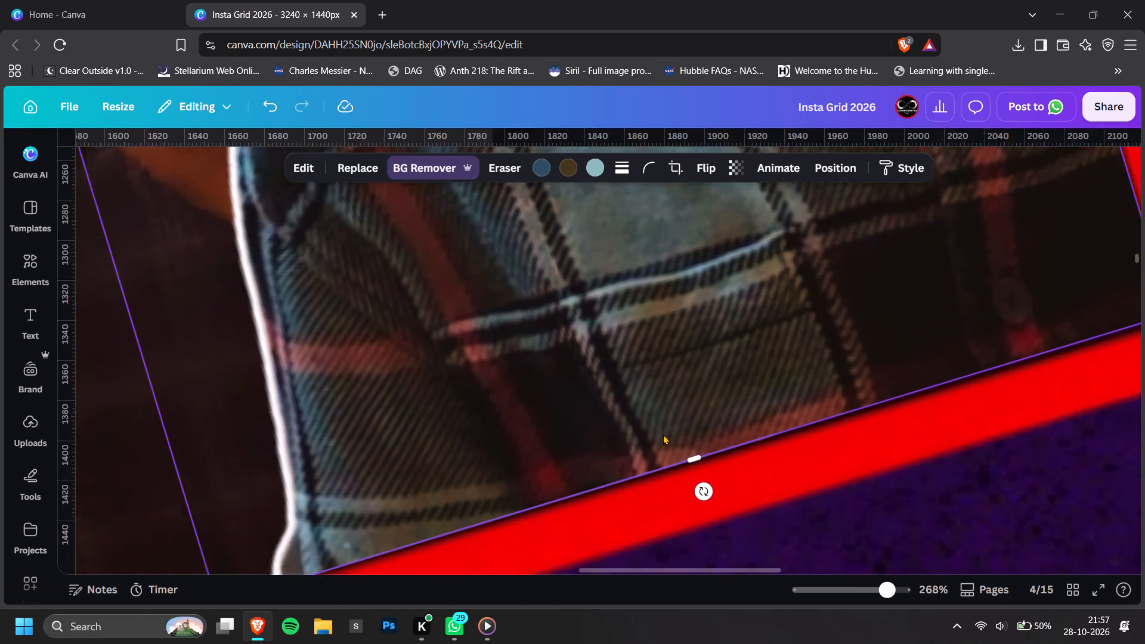
click(689, 401)
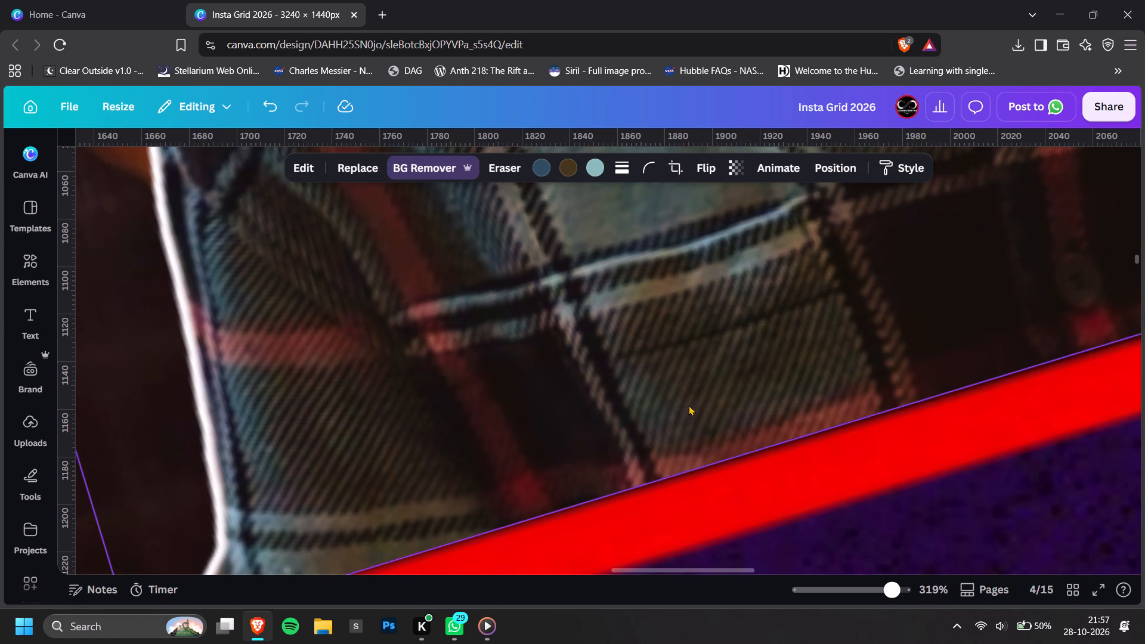
ctrl+scroll(697, 407, down, 1)
ctrl+scroll(816, 390, down, 3)
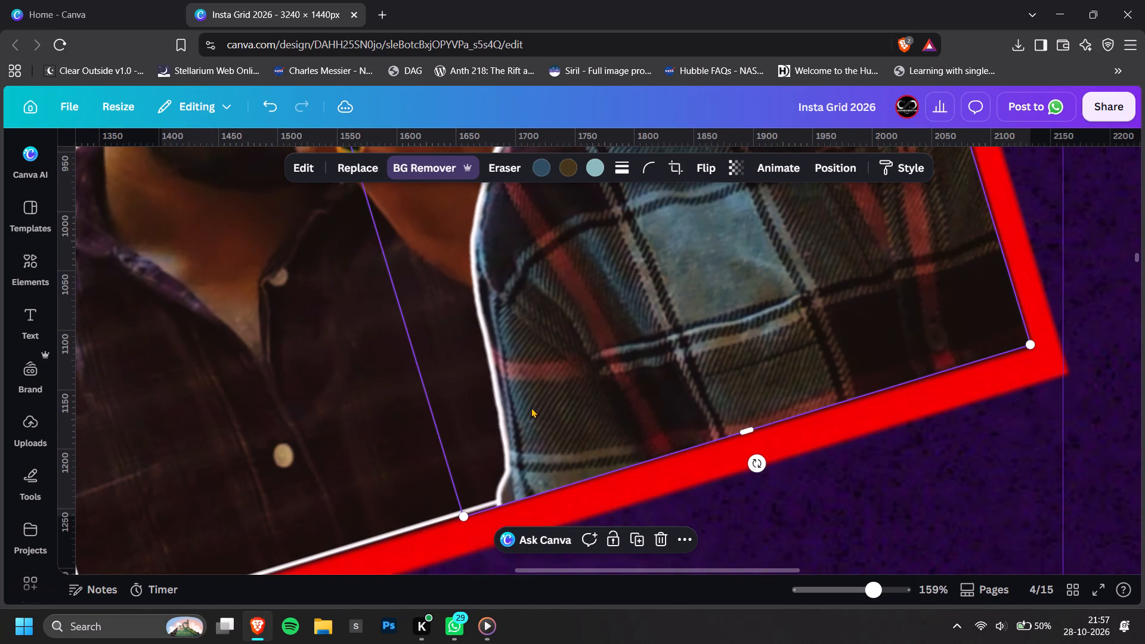
Crop the white outline off the sunglasses-touching man's bottom edge and nudge his cut-out down against the red frame.
shift+scroll(484, 437, up, 4)
scroll(507, 427, down, 1)
click(542, 408)
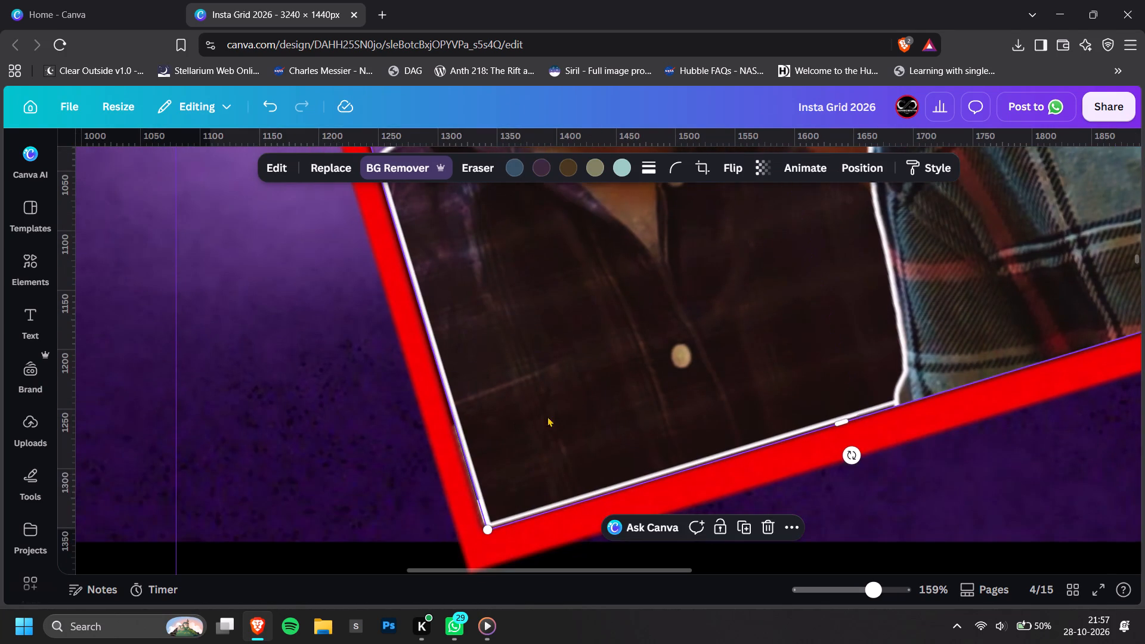
ctrl+scroll(565, 445, up, 3)
drag(1036, 404, 1029, 401)
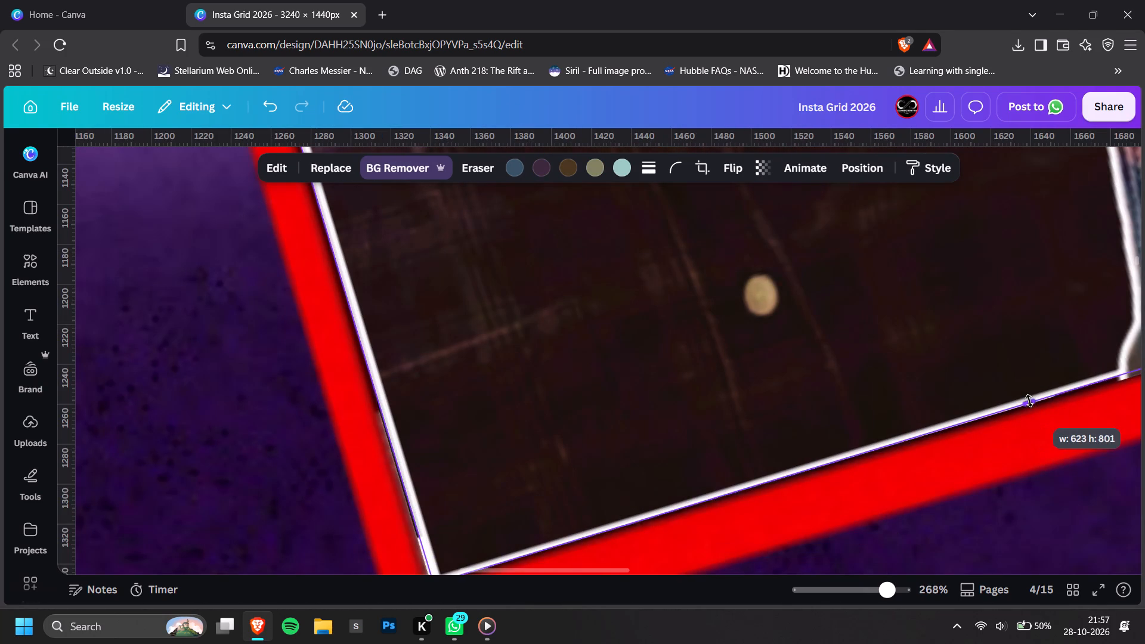
drag(1029, 401, 1019, 398)
drag(827, 367, 826, 369)
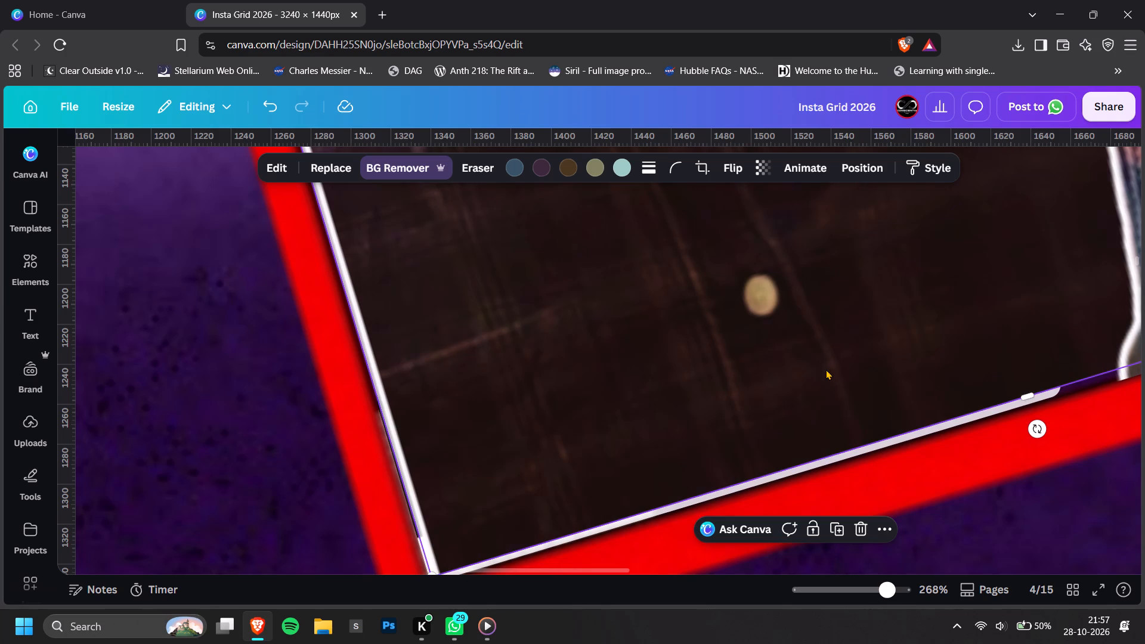
drag(826, 369, 828, 373)
ctrl+scroll(835, 383, down, 3)
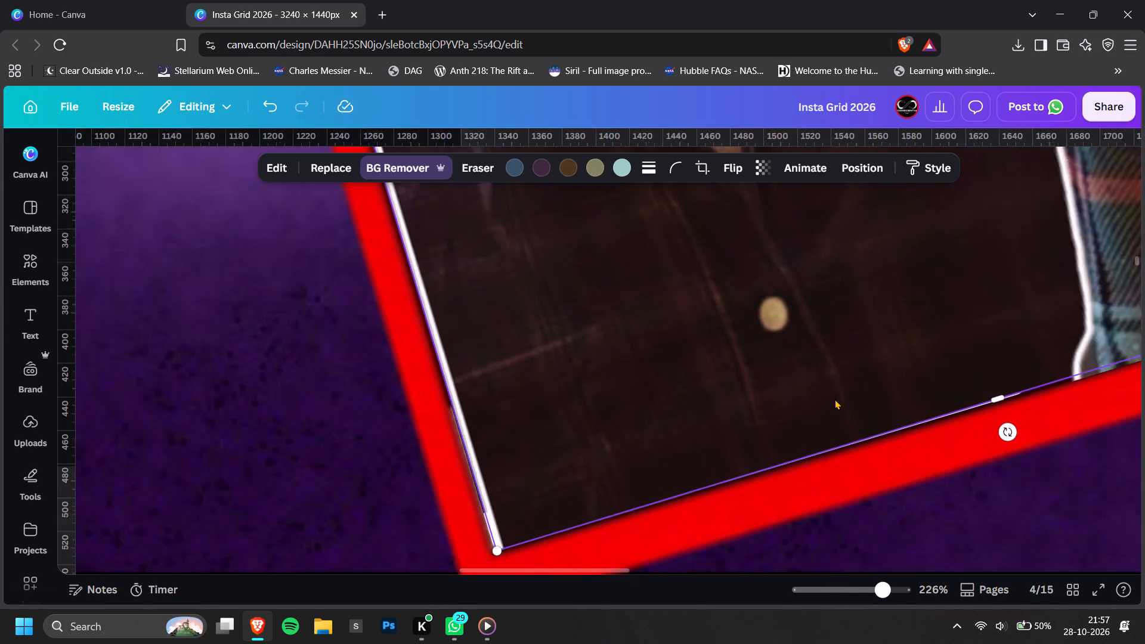
ctrl+scroll(835, 399, down, 7)
click(1059, 450)
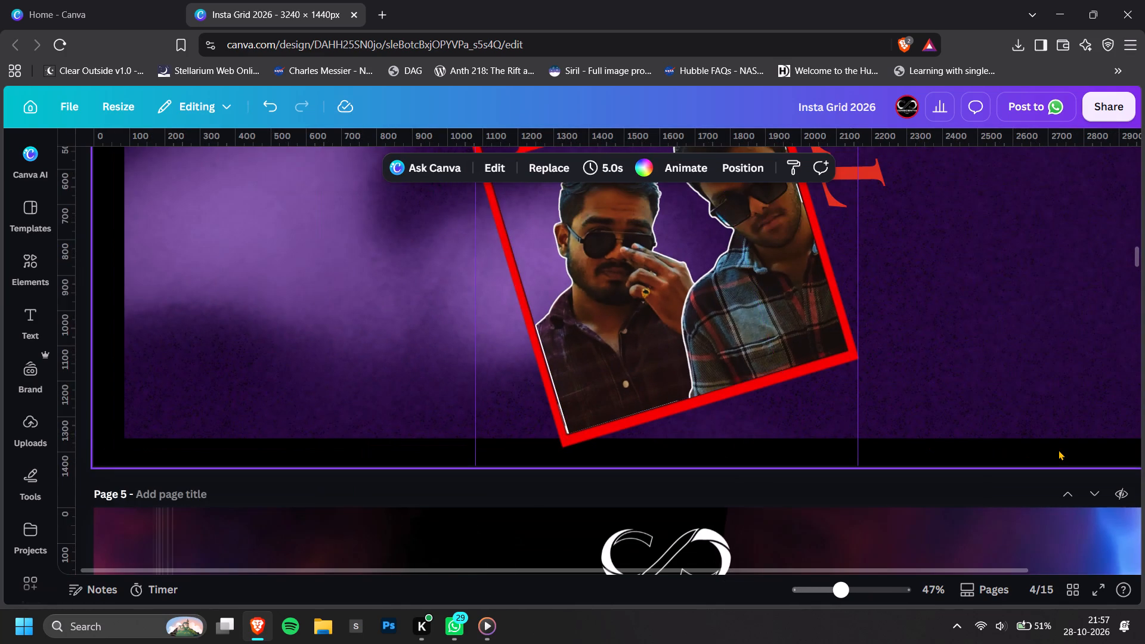
ctrl+scroll(999, 442, down, 4)
click(1070, 421)
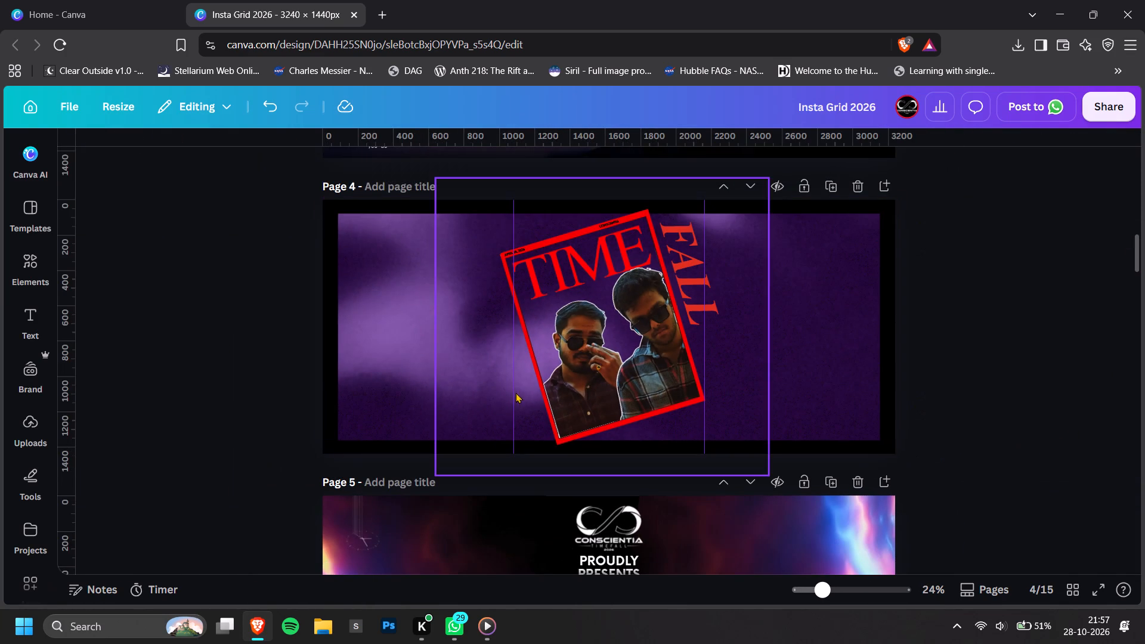
Nudge the plaid-shirt man's cut-out slightly left and extend its right edge outward to meet the red frame.
ctrl+scroll(680, 371, up, 8)
ctrl+scroll(744, 359, up, 4)
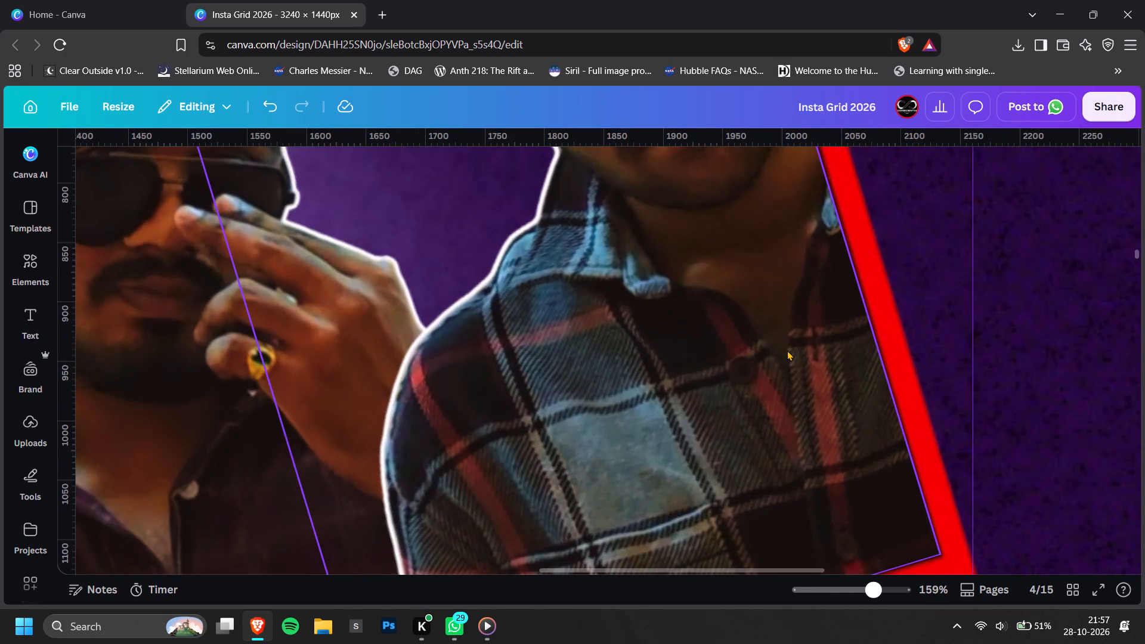
ctrl+scroll(796, 348, up, 2)
shift+scroll(833, 347, down, 1)
drag(780, 370, 772, 372)
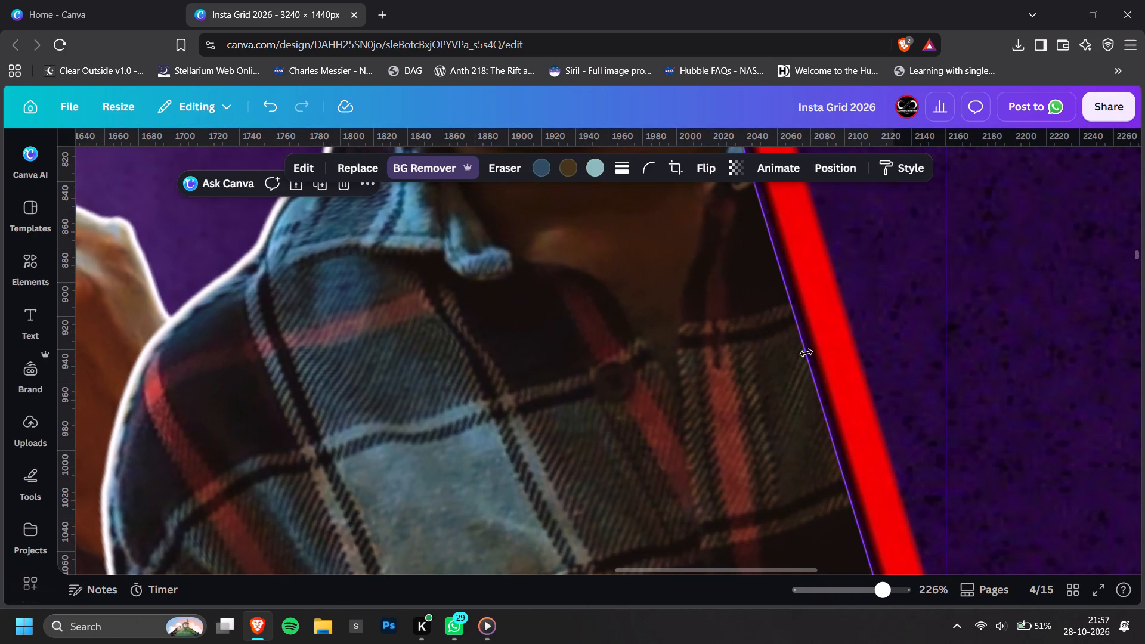
drag(806, 353, 815, 351)
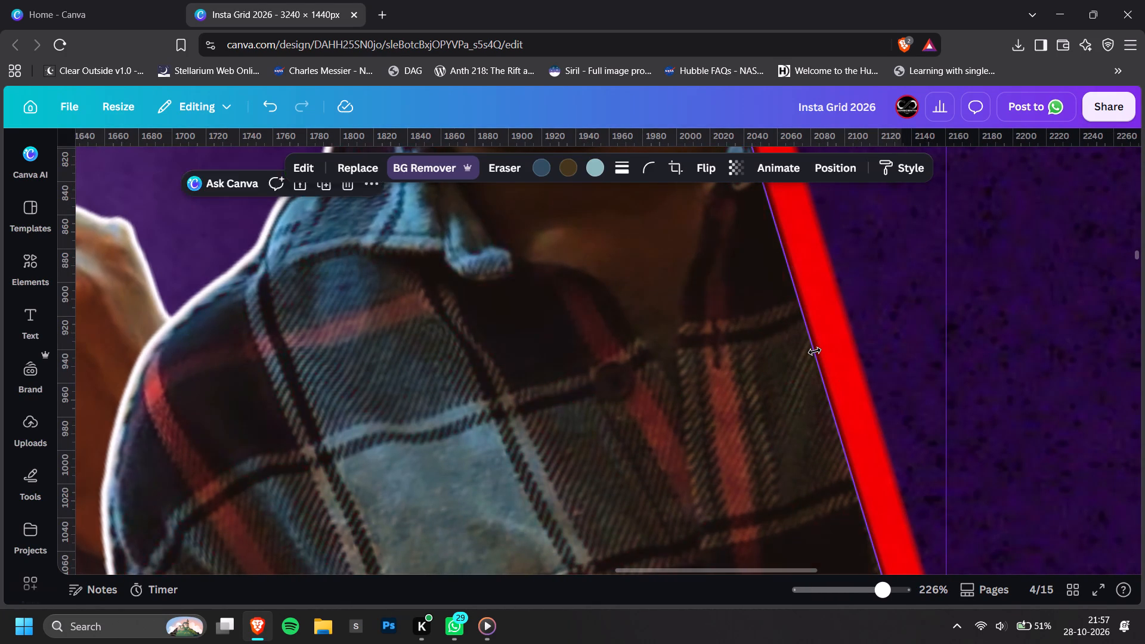
ctrl+scroll(815, 360, down, 6)
scroll(990, 458, down, 2)
scroll(410, 290, up, 1)
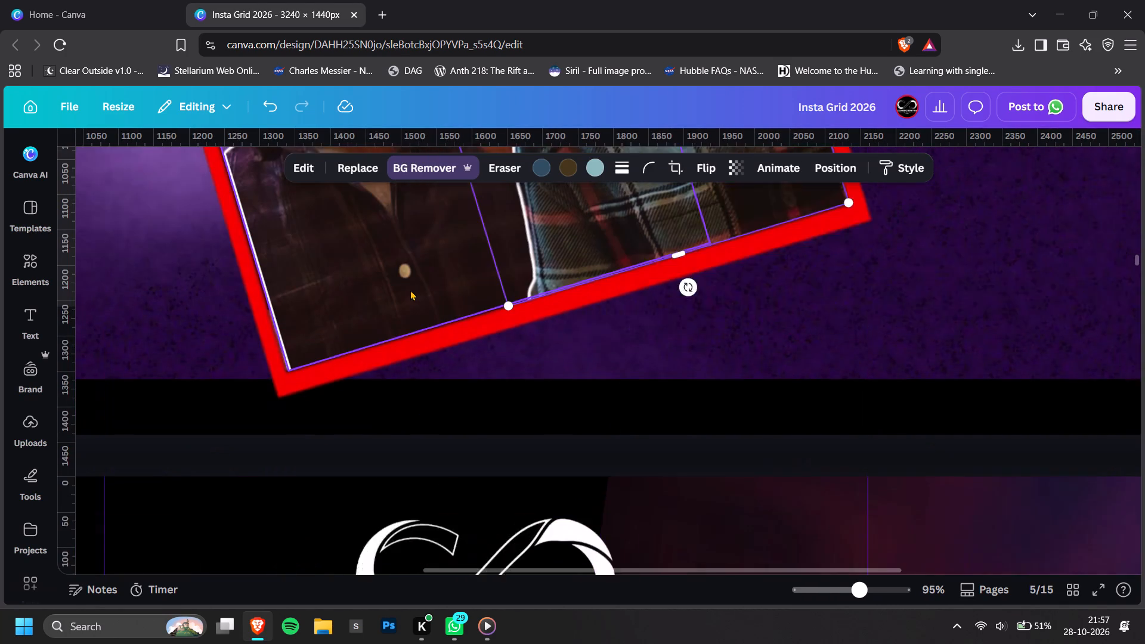
Crop the white outline off the sunglasses-touching man's left edge, to about 618 wide, and nudge his cut-out left against the red frame.
click(299, 313)
ctrl+scroll(259, 328, up, 4)
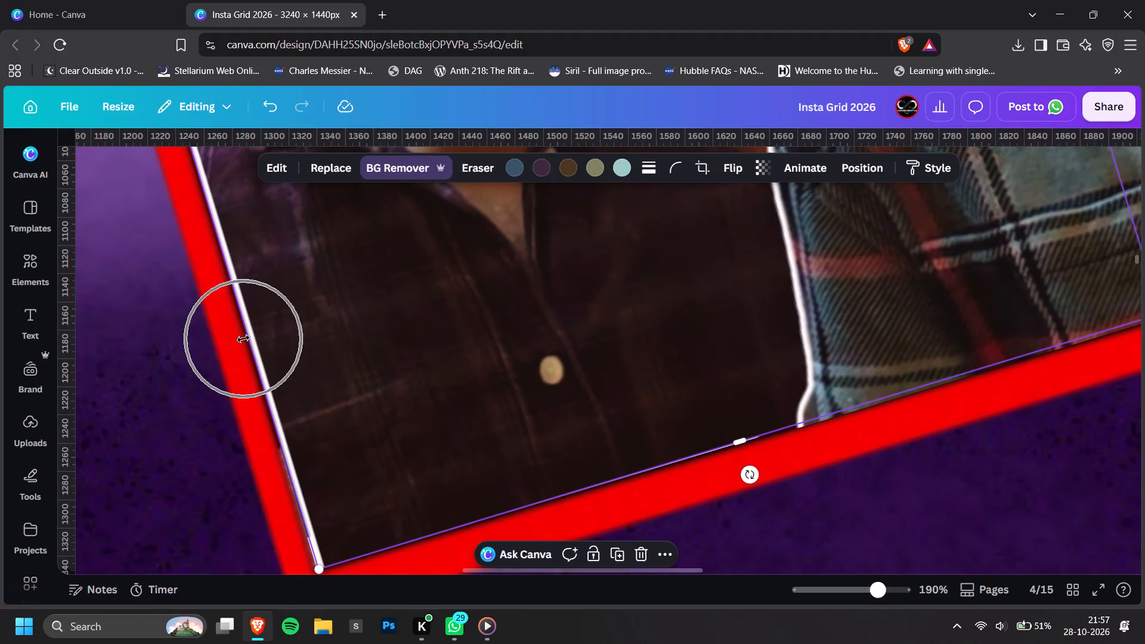
drag(243, 339, 253, 342)
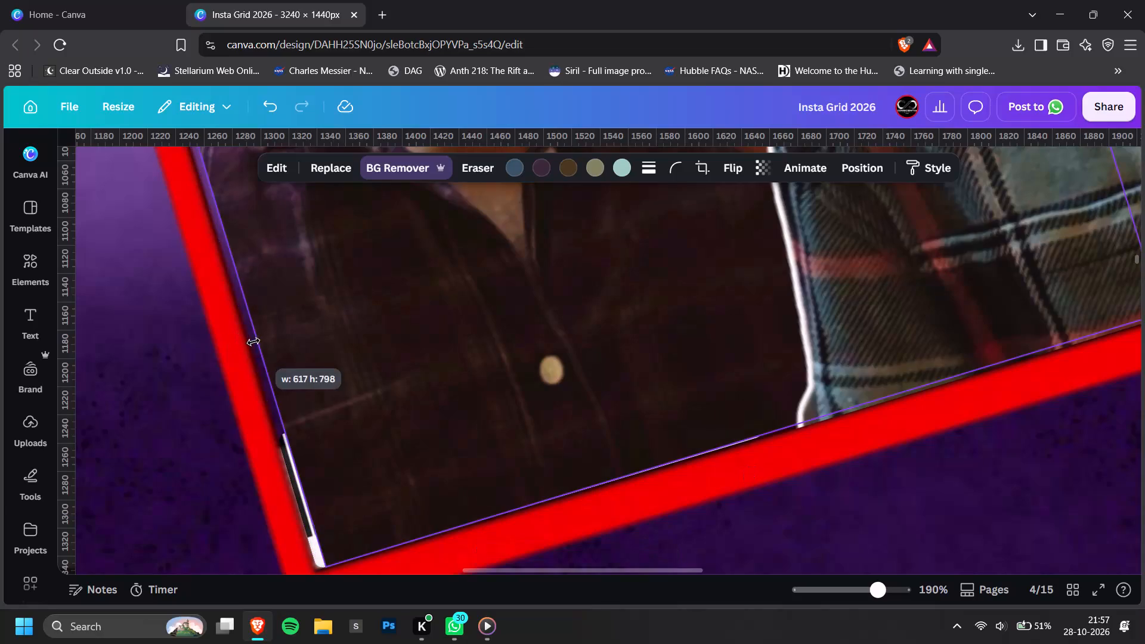
drag(253, 342, 252, 342)
drag(329, 343, 326, 343)
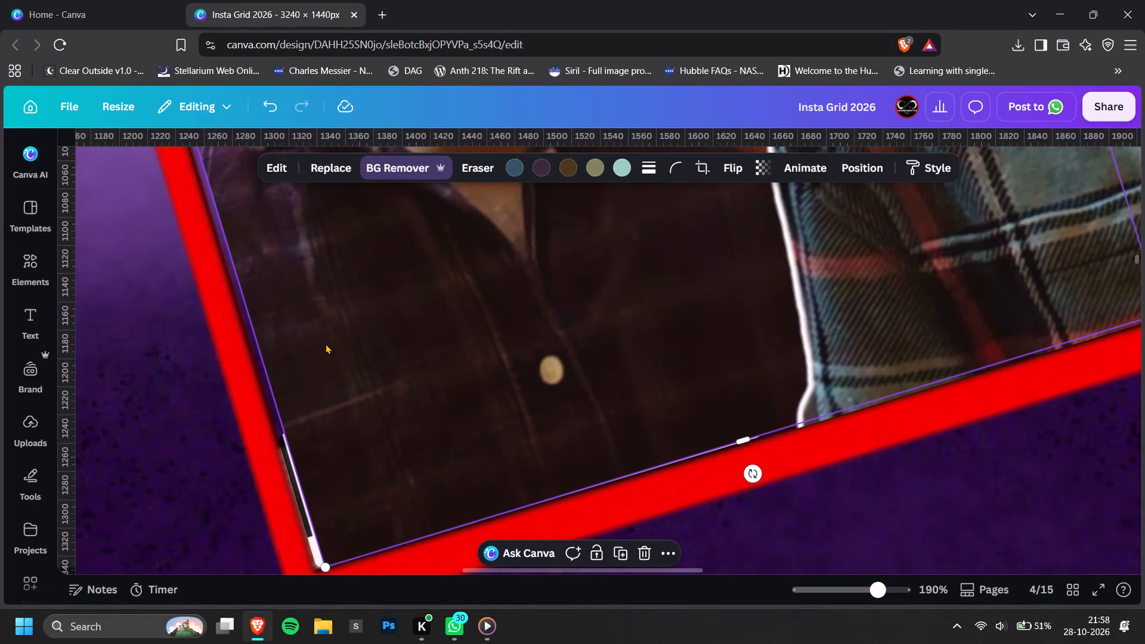
drag(326, 343, 320, 347)
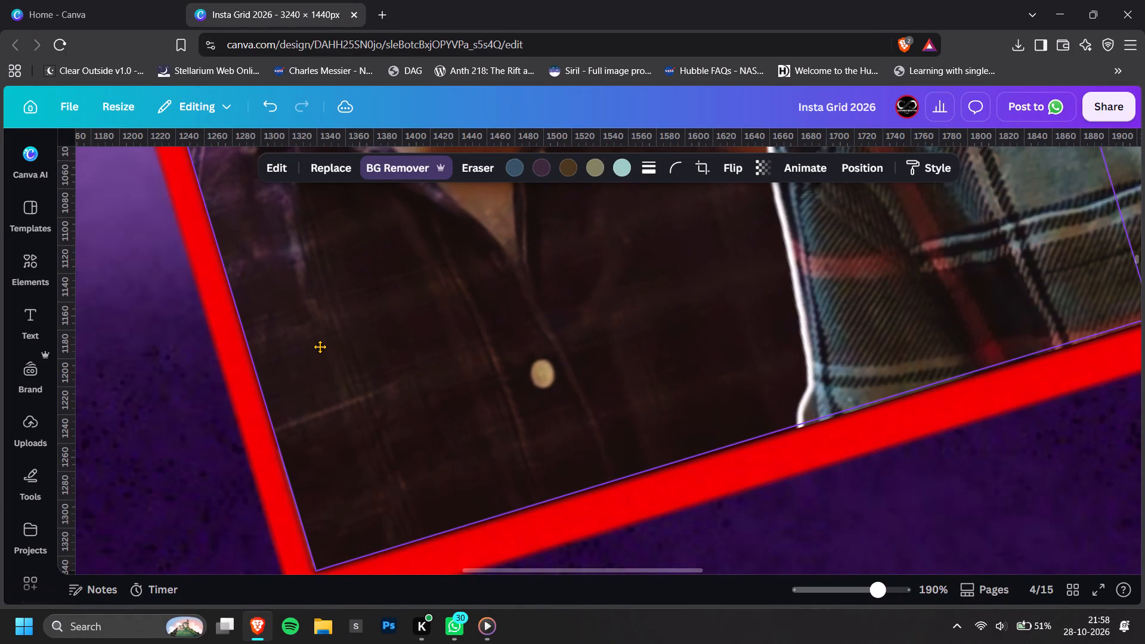
drag(320, 347, 322, 343)
ctrl+scroll(305, 377, up, 2)
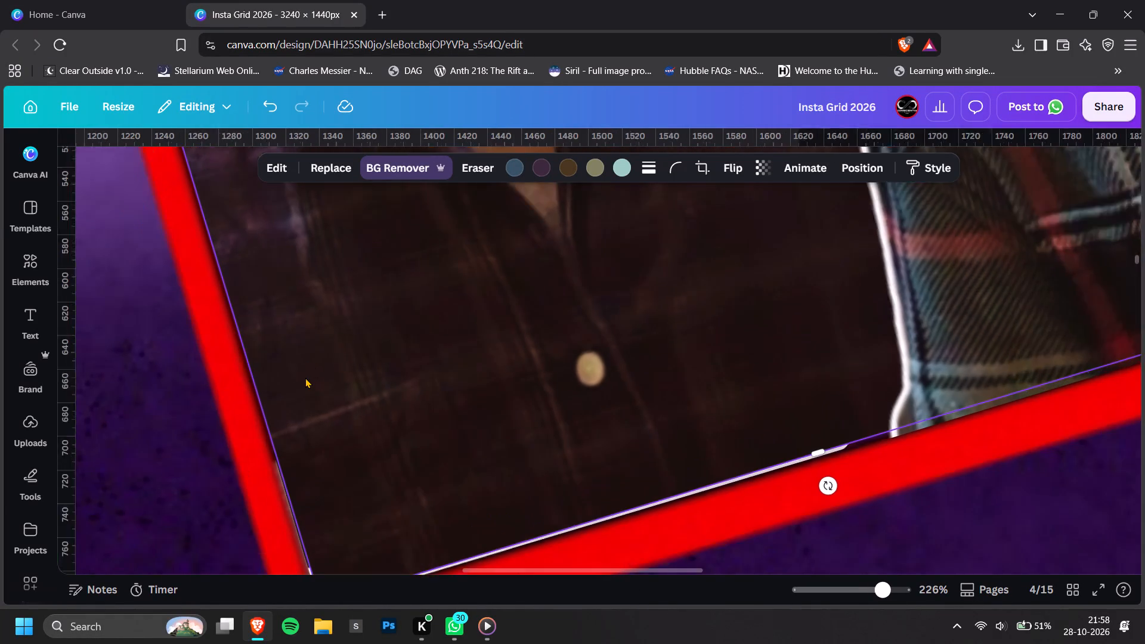
scroll(305, 377, down, 1)
click(318, 371)
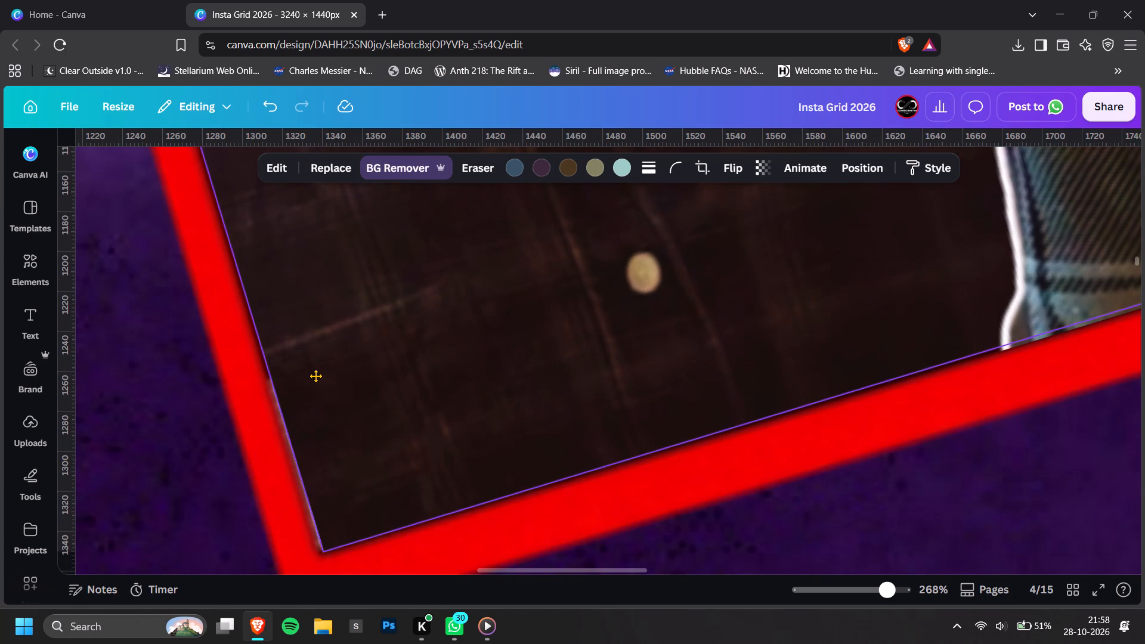
ctrl+scroll(551, 371, down, 10)
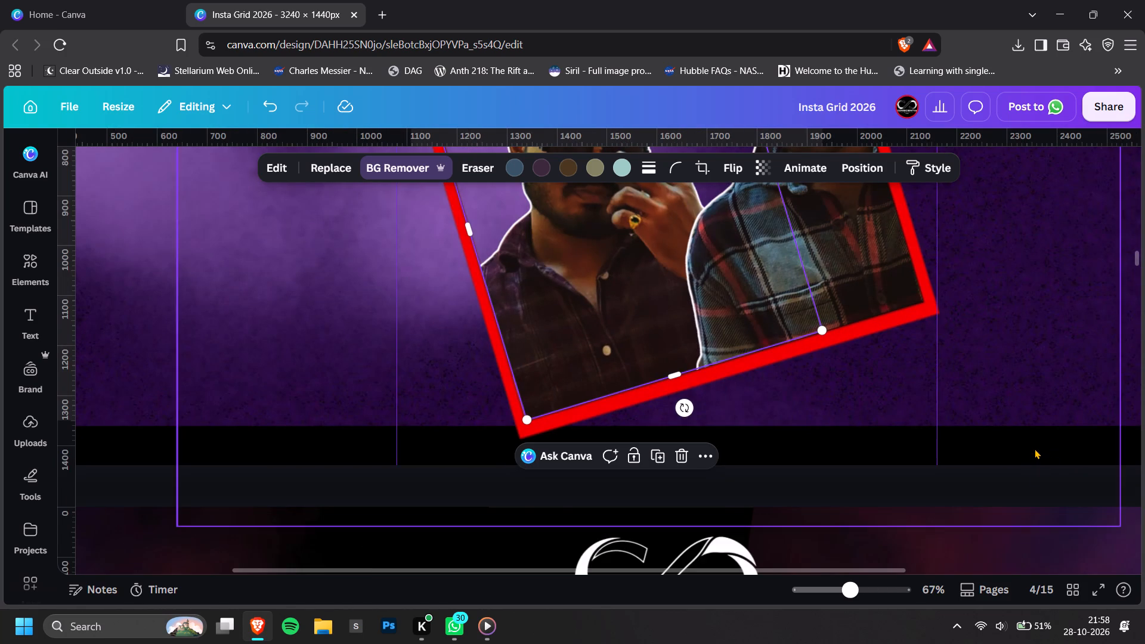
Fine-tune the bottom edge of the sunglasses-touching man's cut-out along the red frame.
click(1035, 448)
scroll(1035, 448, up, 1)
ctrl+scroll(739, 464, up, 7)
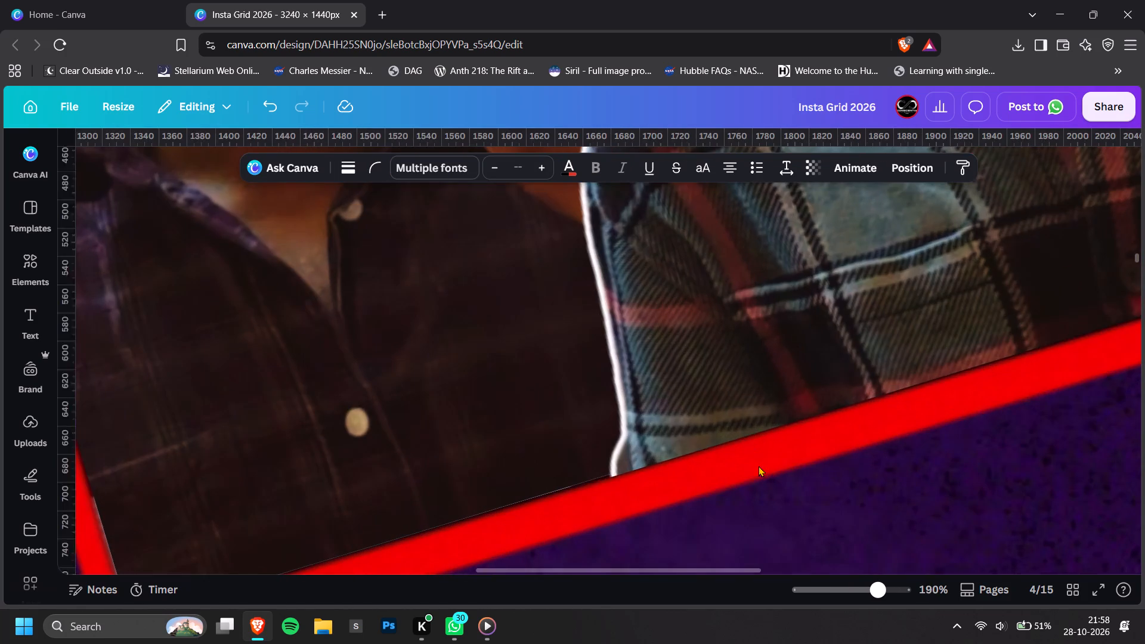
ctrl+scroll(691, 428, up, 3)
click(354, 431)
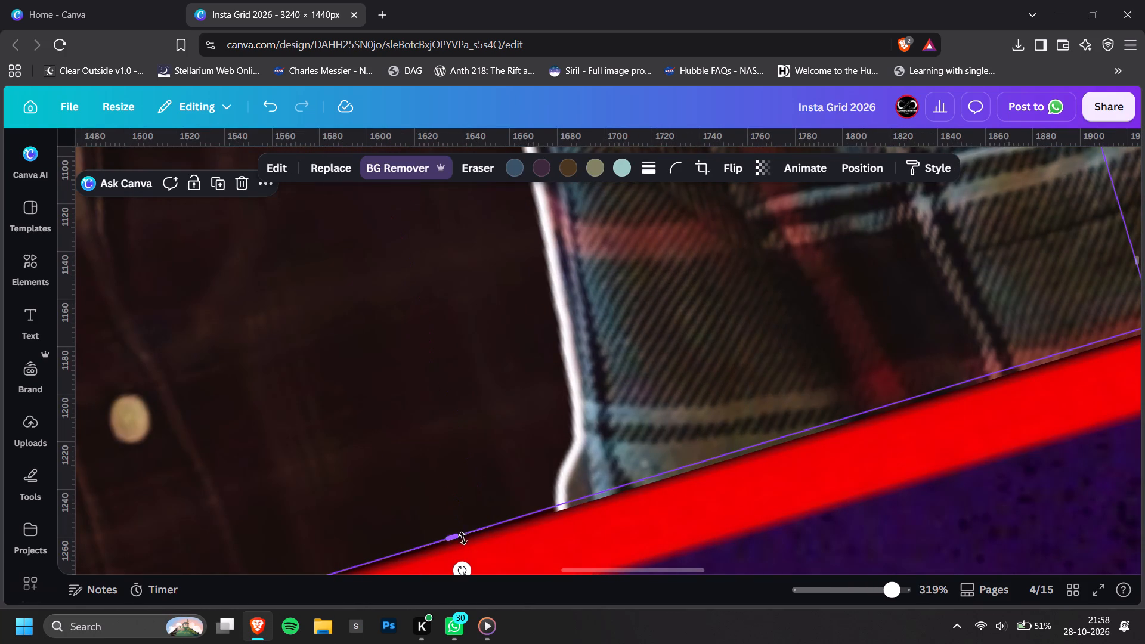
click(463, 536)
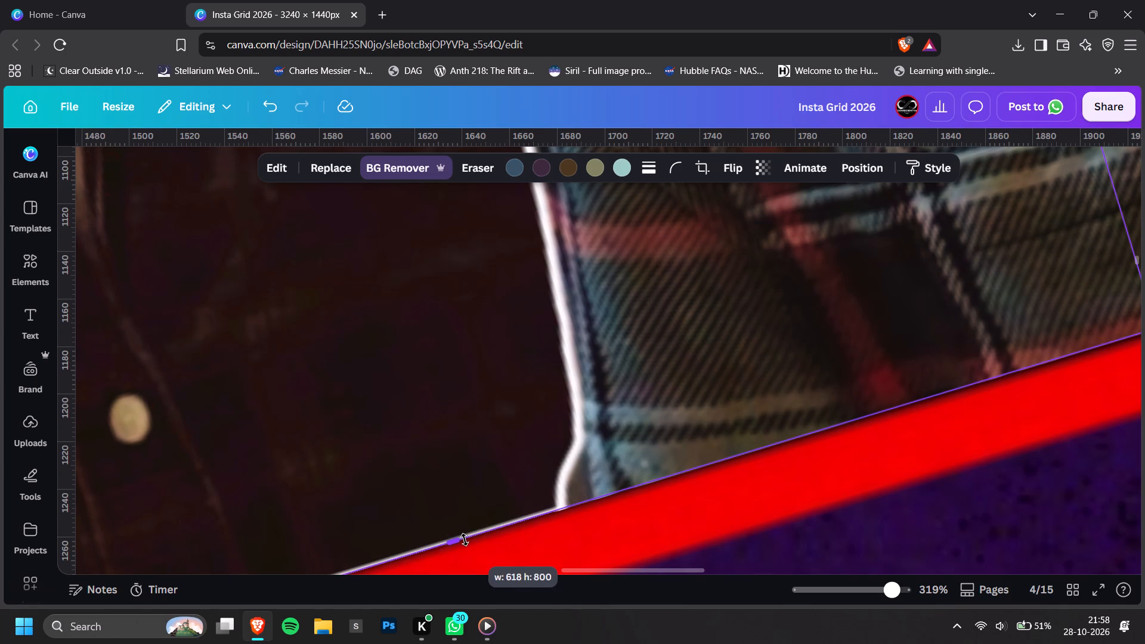
click(447, 491)
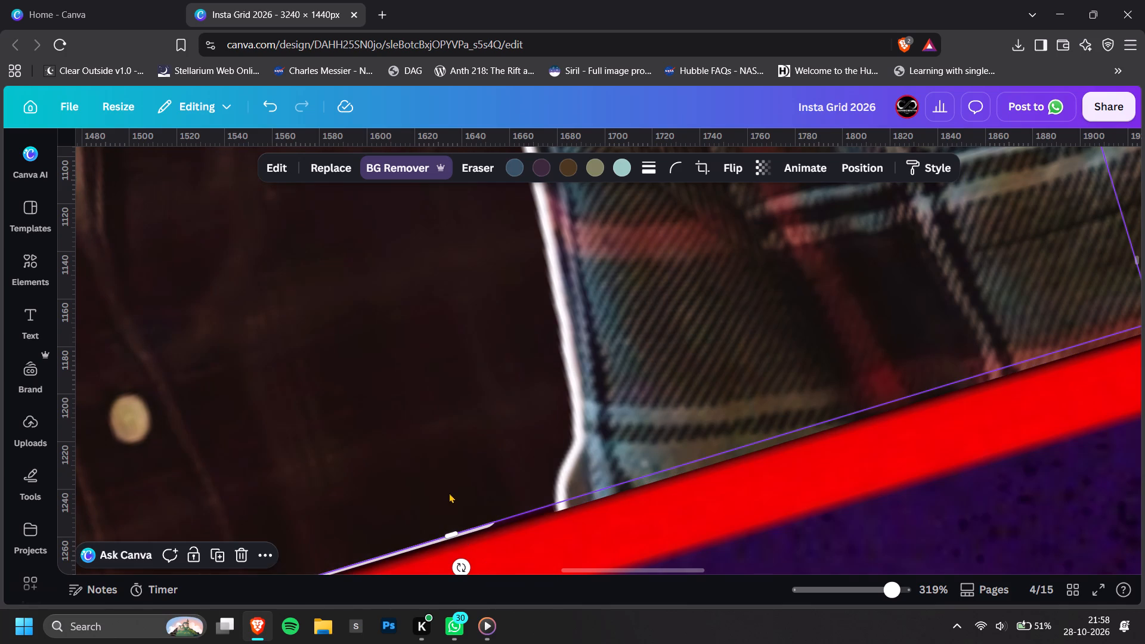
ctrl+scroll(466, 490, down, 10)
click(954, 391)
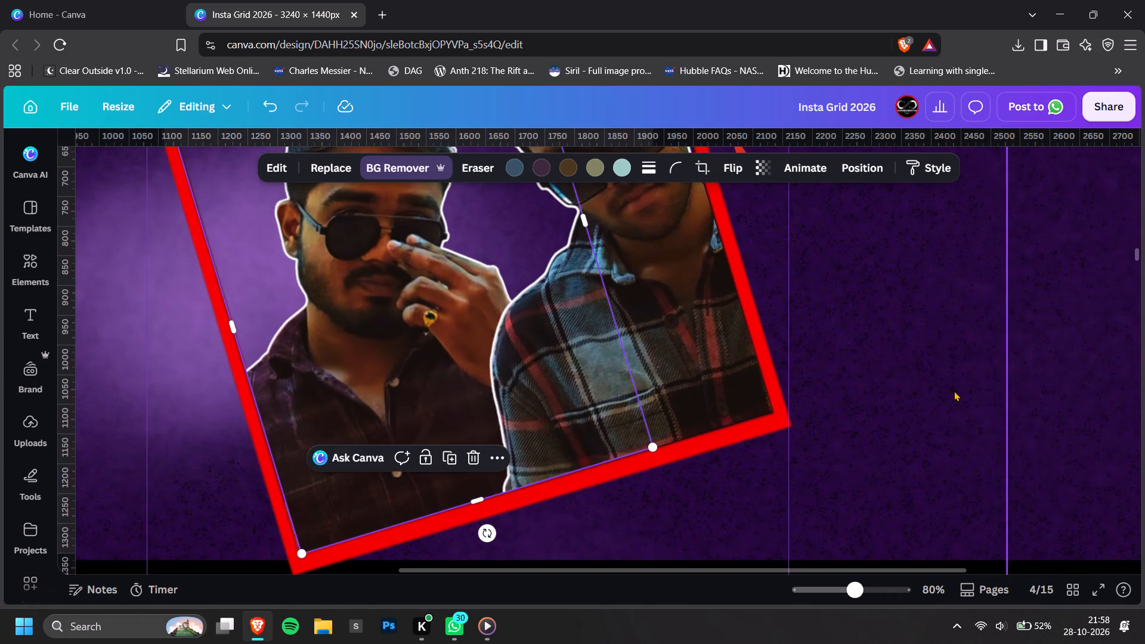
Refine the sunglasses-touching man's left edge near the red frame's lower-left corner.
ctrl+scroll(954, 391, down, 6)
ctrl+scroll(468, 467, up, 11)
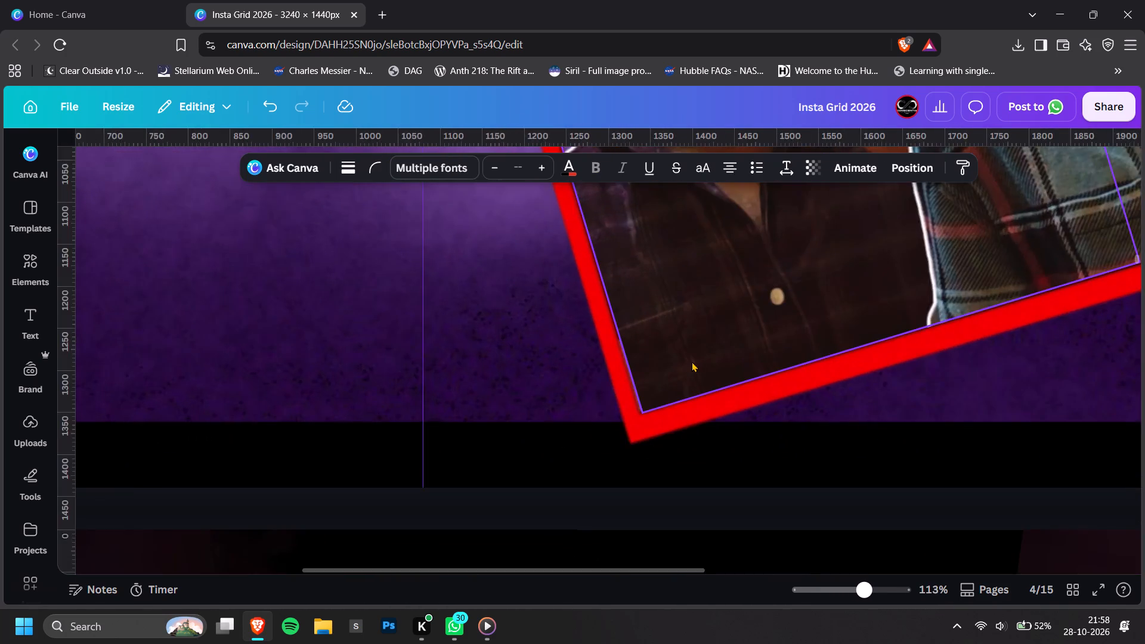
ctrl+scroll(697, 361, up, 3)
click(649, 365)
ctrl+scroll(626, 374, up, 4)
click(563, 445)
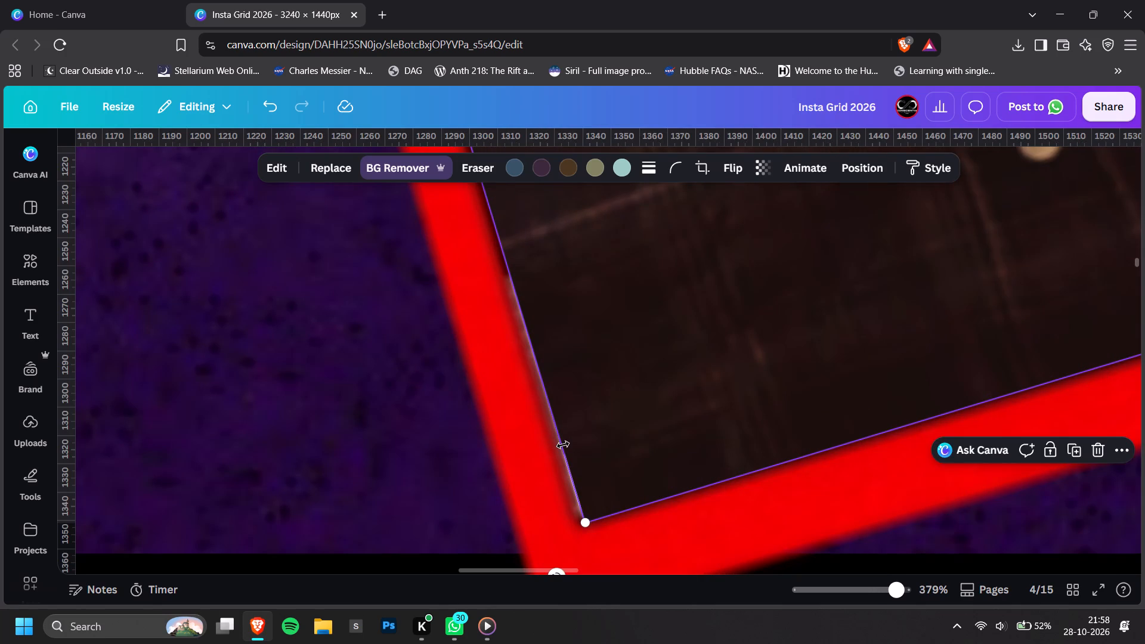
click(607, 445)
ctrl+scroll(614, 435, down, 10)
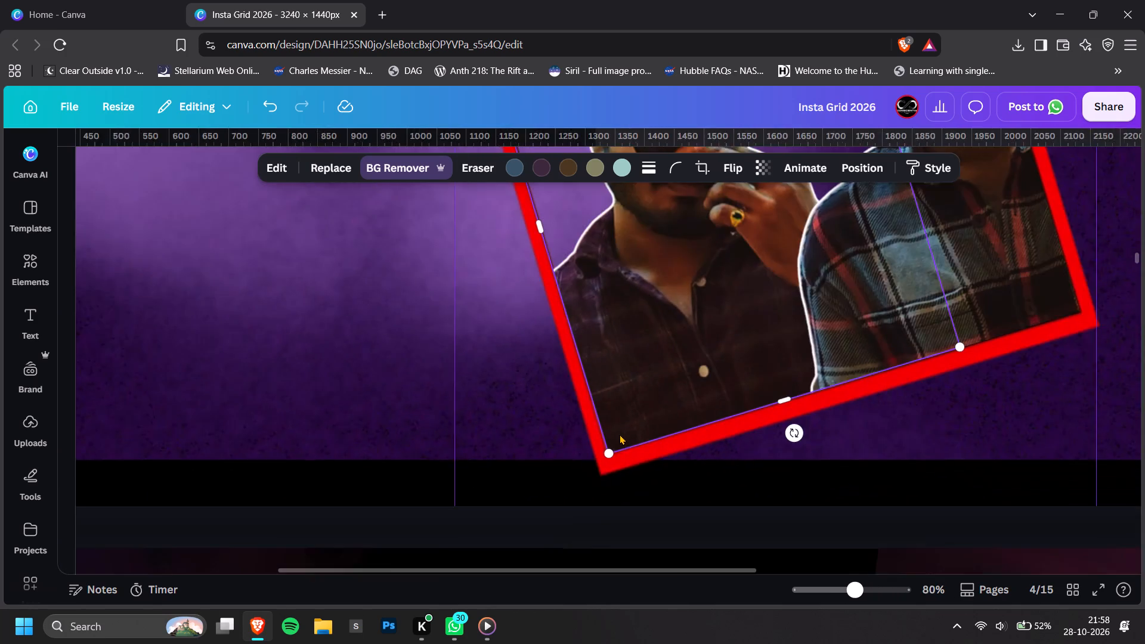
ctrl+scroll(620, 434, down, 4)
click(1007, 405)
ctrl+scroll(1007, 405, down, 5)
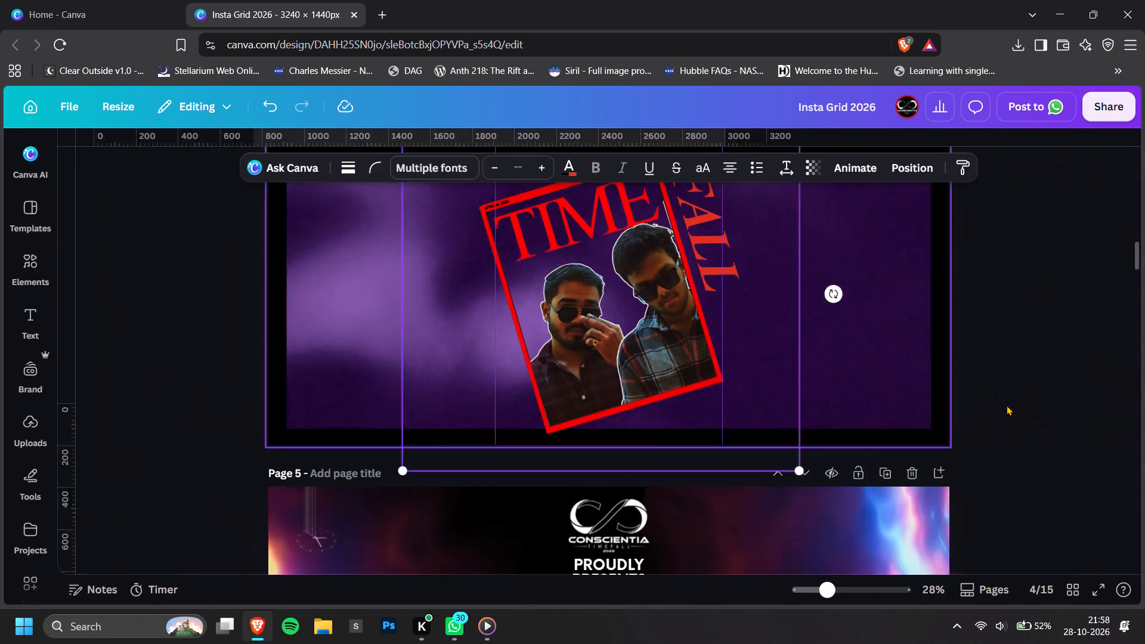
click(1014, 402)
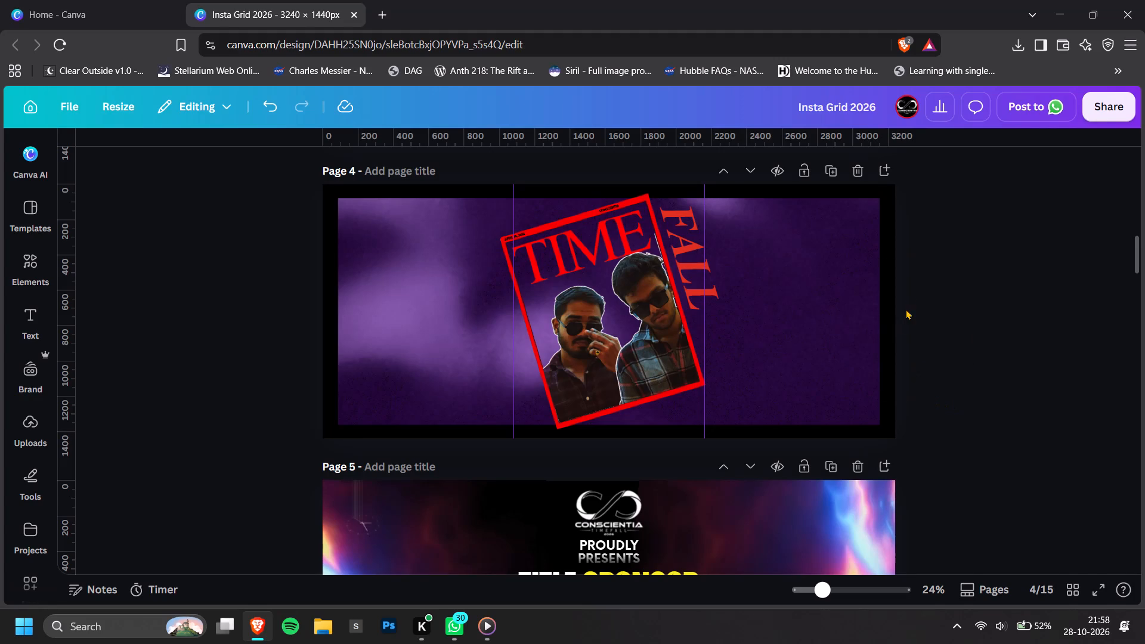
Crop the white outline off the plaid-shirt man's right edge beside his hair, along the red frame.
ctrl+scroll(908, 292, up, 2)
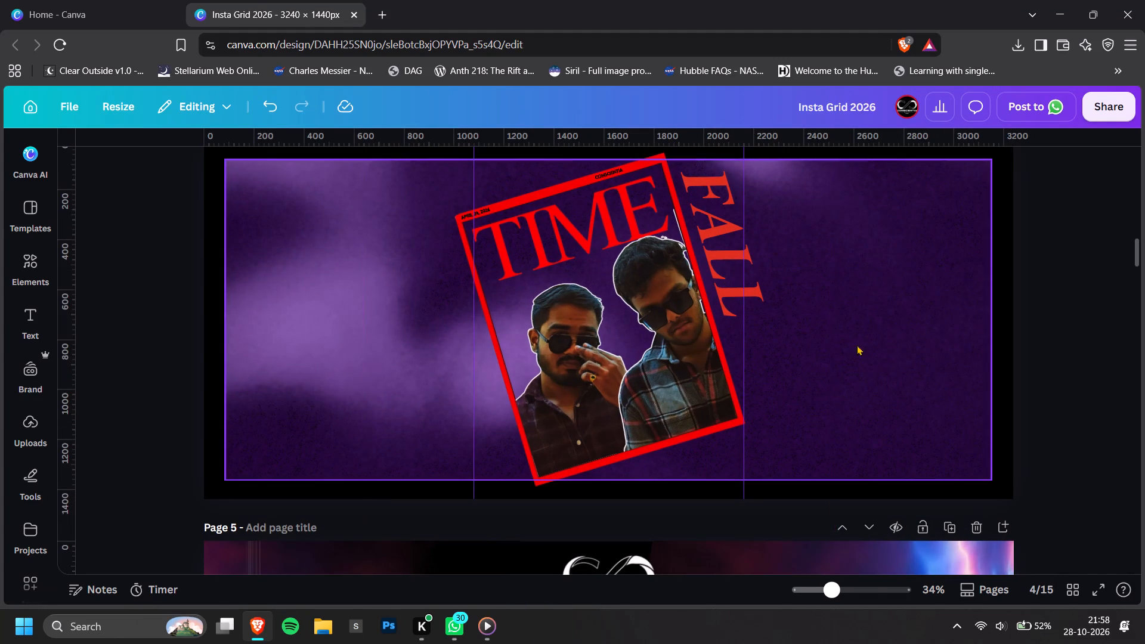
ctrl+scroll(691, 227, up, 11)
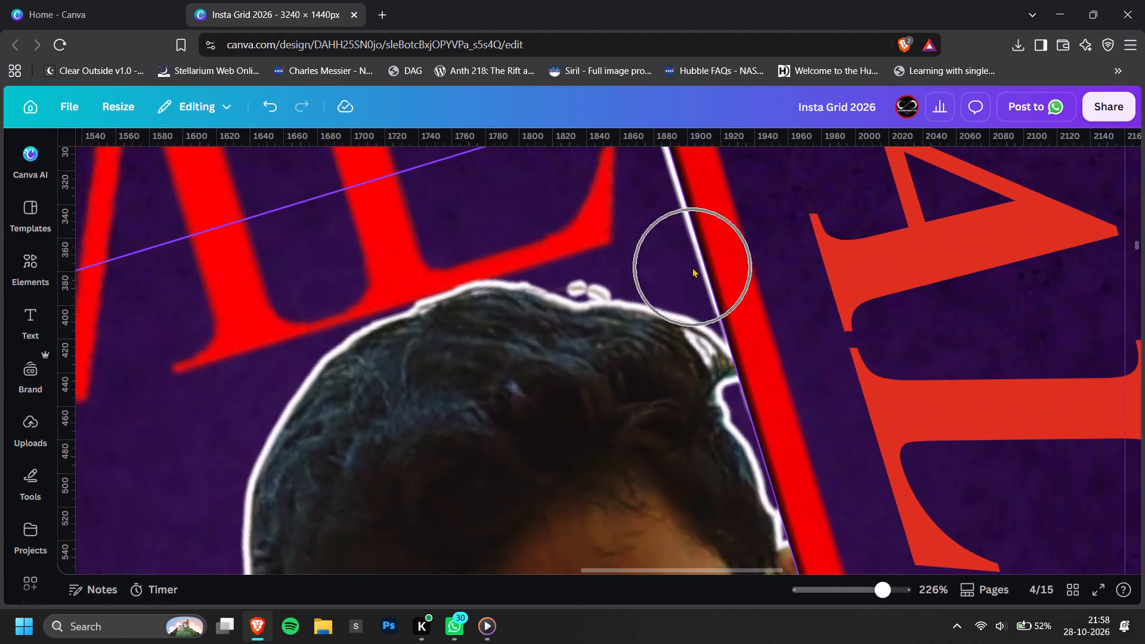
click(698, 265)
drag(711, 278, 704, 281)
click(835, 325)
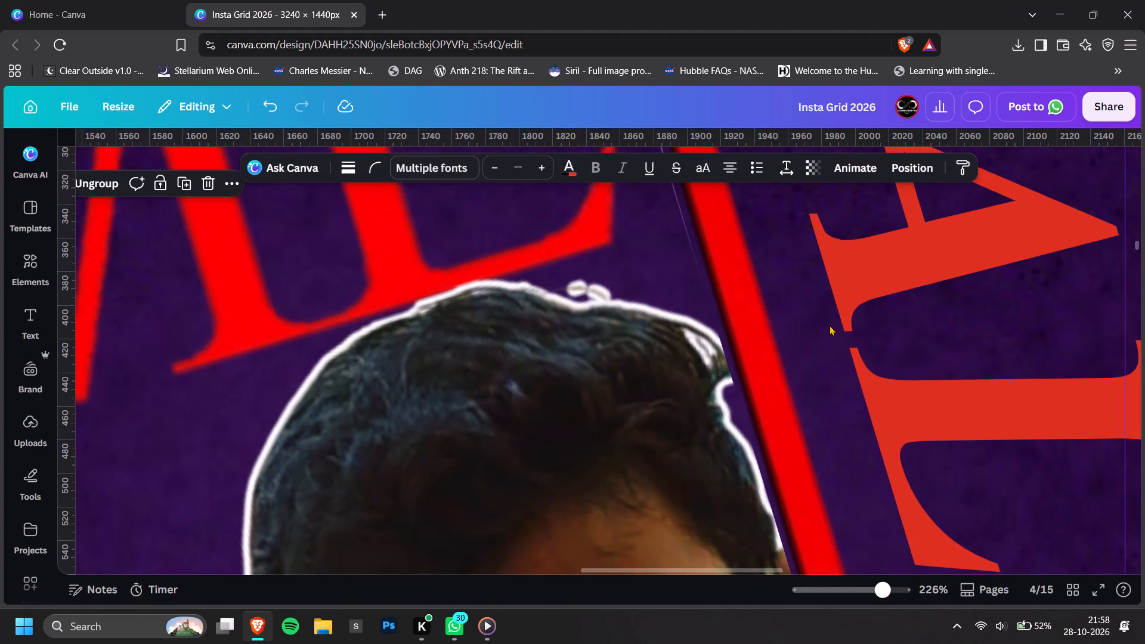
scroll(806, 331, down, 1)
scroll(806, 331, up, 2)
click(653, 336)
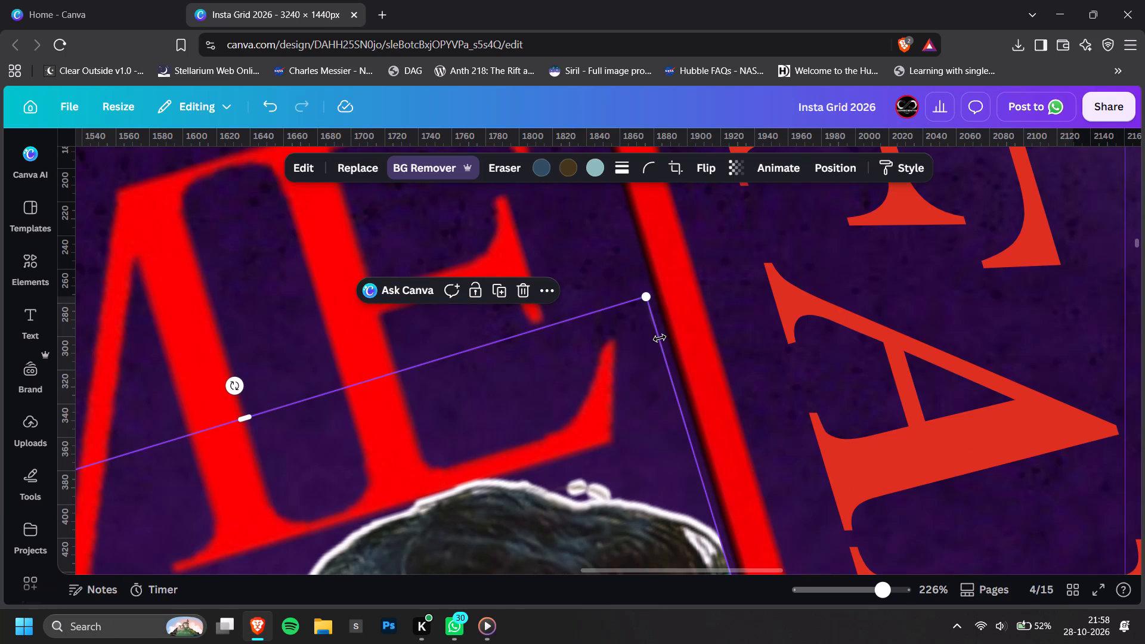
click(660, 338)
click(817, 327)
Nudge the plaid-shirt man's cut-out slightly right to sit against the red frame.
ctrl+scroll(817, 327, down, 5)
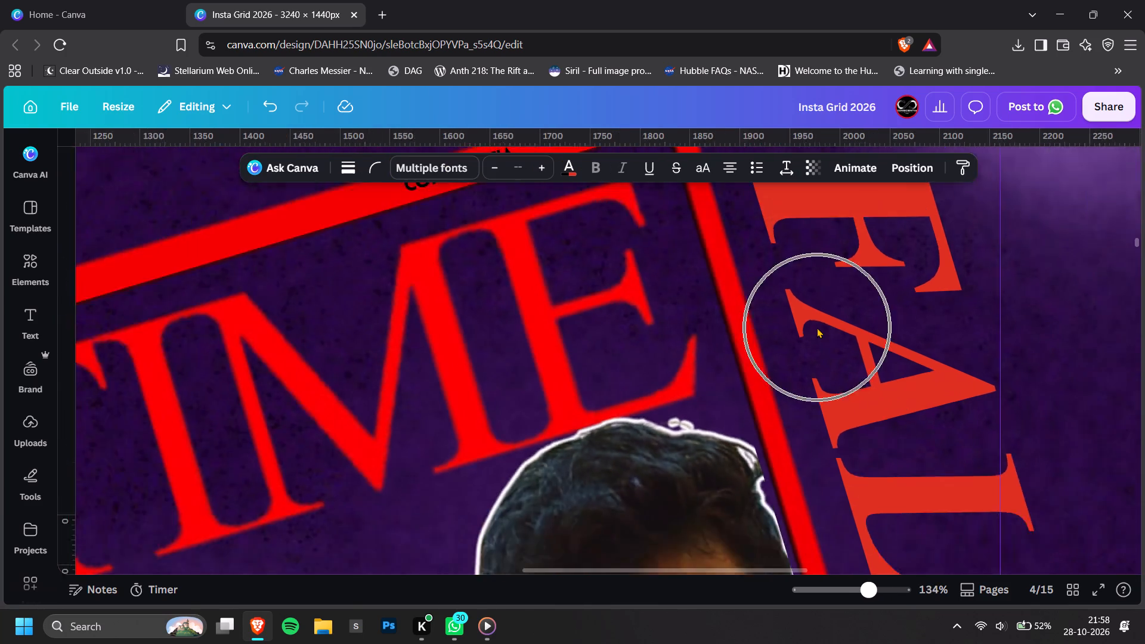
scroll(817, 327, down, 3)
scroll(831, 339, up, 1)
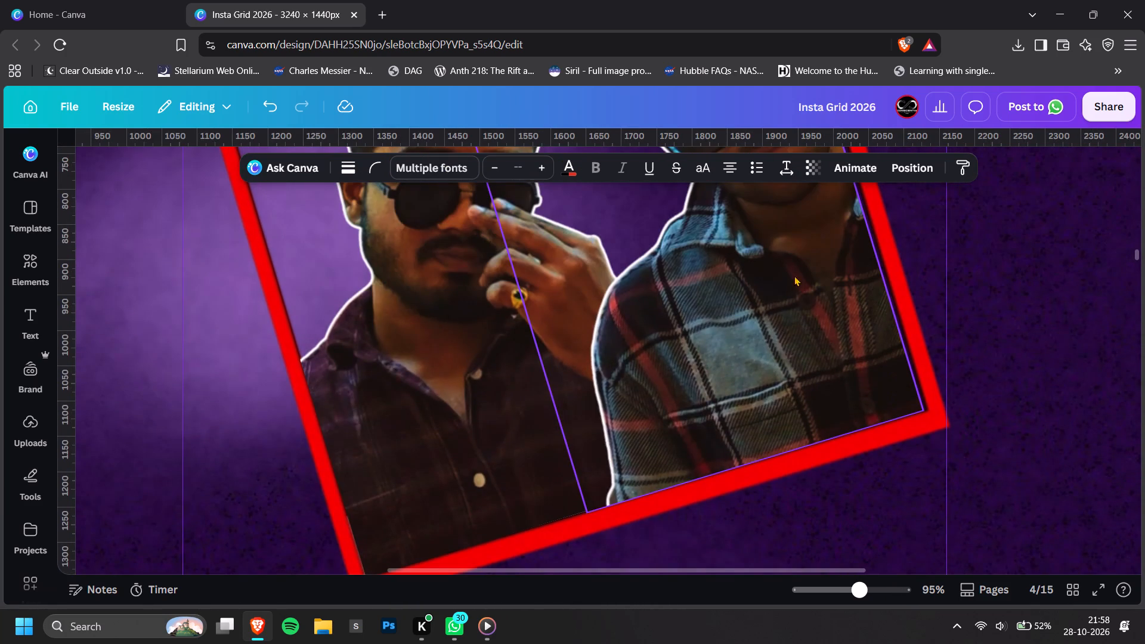
ctrl+scroll(786, 249, up, 8)
scroll(794, 256, up, 1)
ctrl+scroll(742, 253, up, 2)
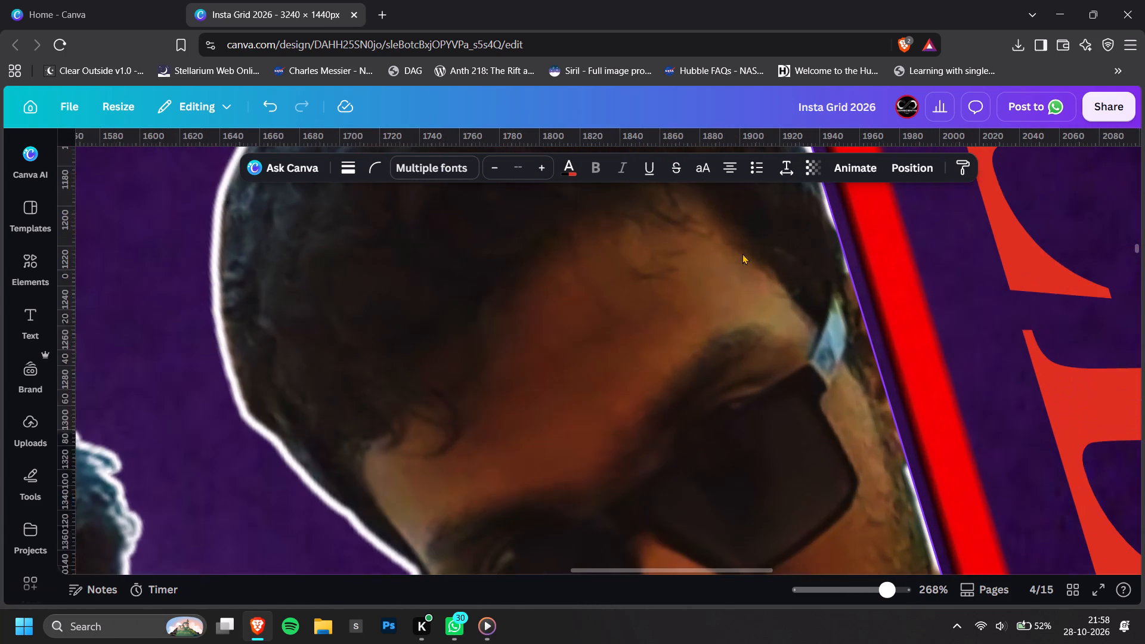
ctrl+scroll(796, 252, up, 2)
drag(794, 274, 801, 273)
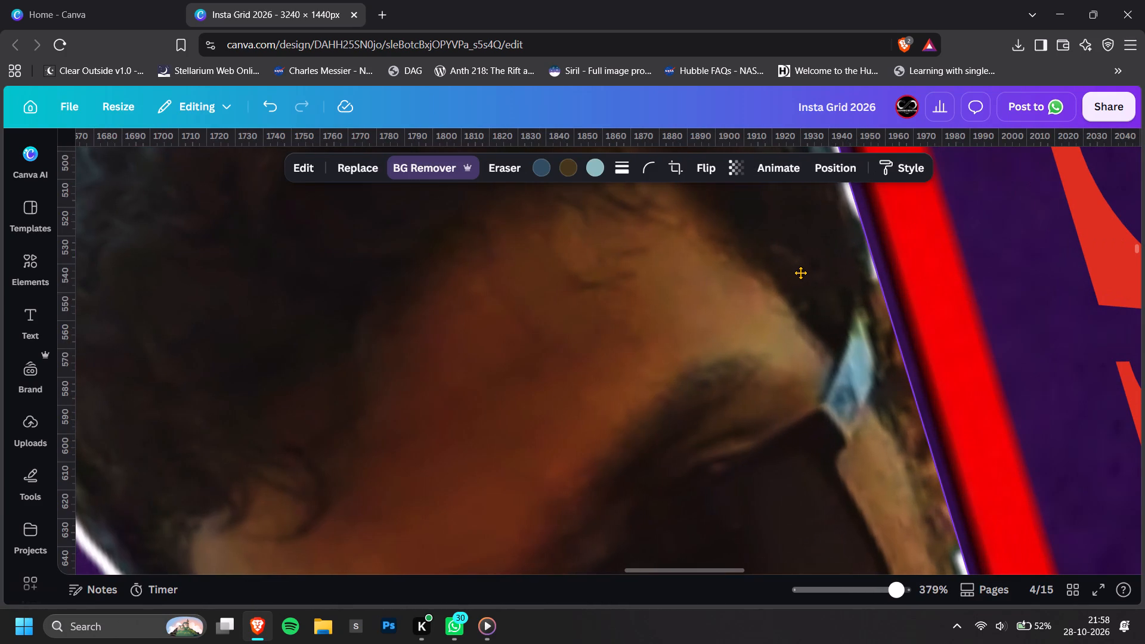
drag(801, 273, 807, 271)
ctrl+scroll(851, 280, down, 9)
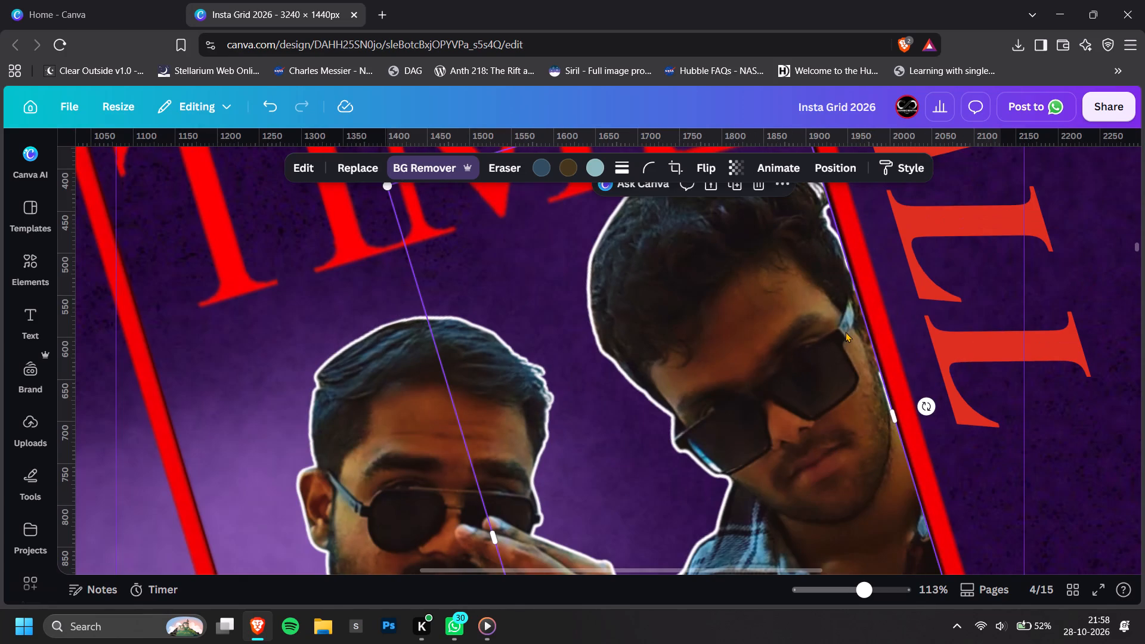
scroll(846, 332, down, 4)
ctrl+scroll(936, 361, down, 6)
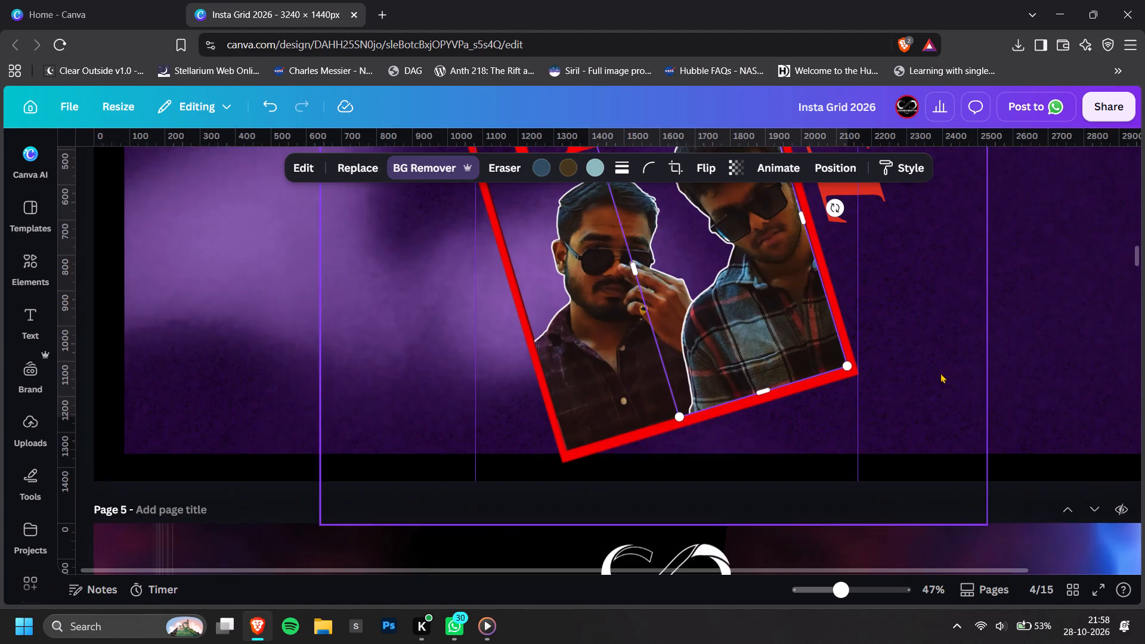
click(1055, 398)
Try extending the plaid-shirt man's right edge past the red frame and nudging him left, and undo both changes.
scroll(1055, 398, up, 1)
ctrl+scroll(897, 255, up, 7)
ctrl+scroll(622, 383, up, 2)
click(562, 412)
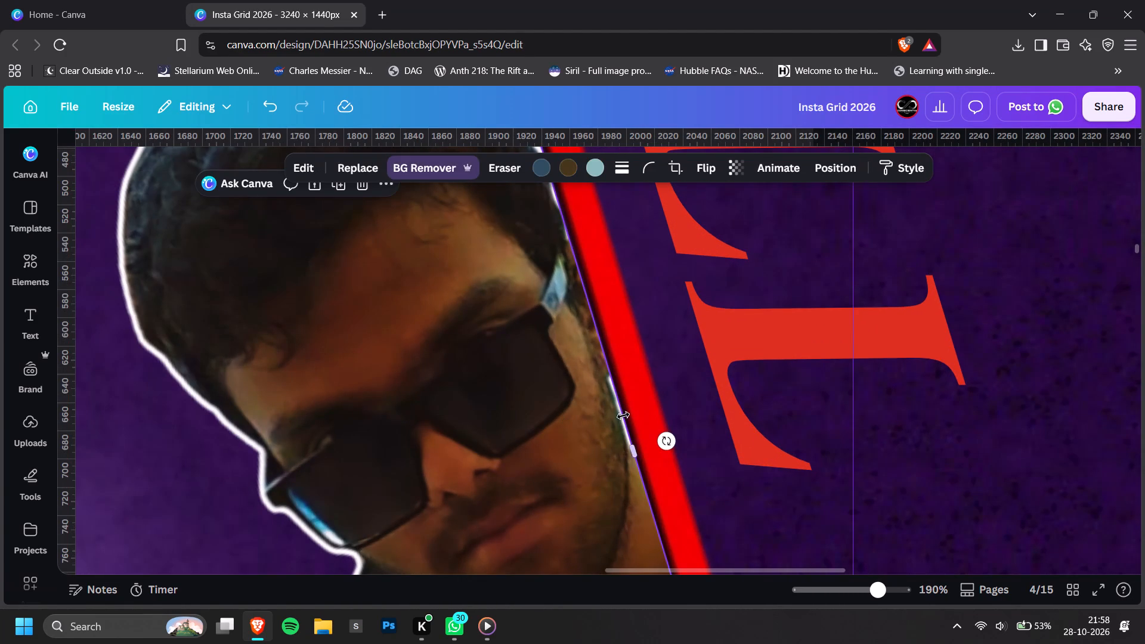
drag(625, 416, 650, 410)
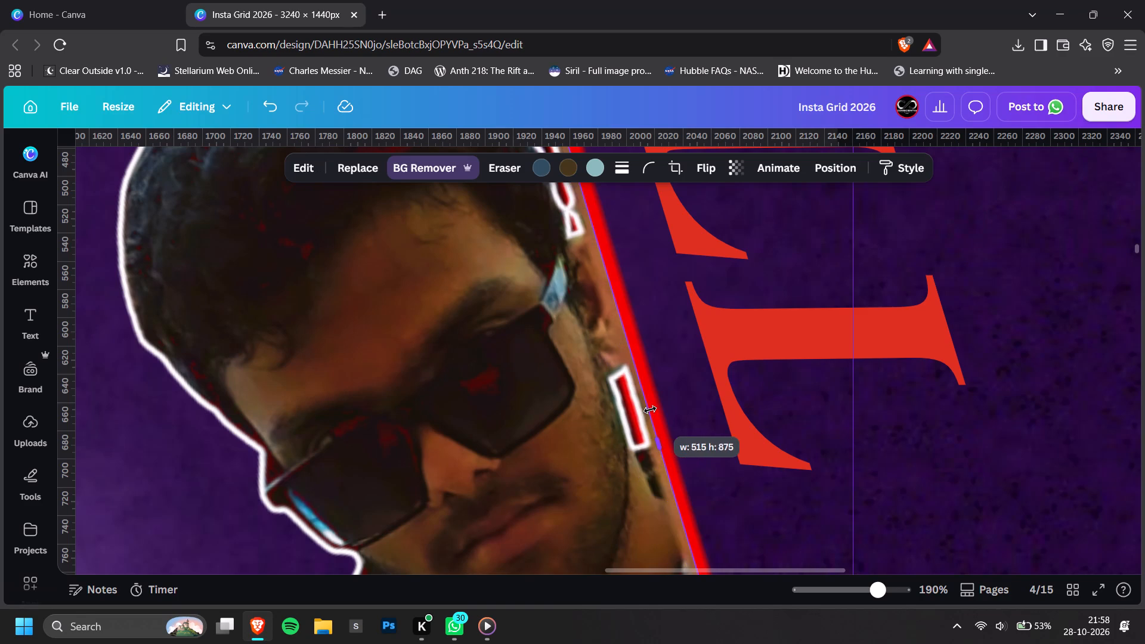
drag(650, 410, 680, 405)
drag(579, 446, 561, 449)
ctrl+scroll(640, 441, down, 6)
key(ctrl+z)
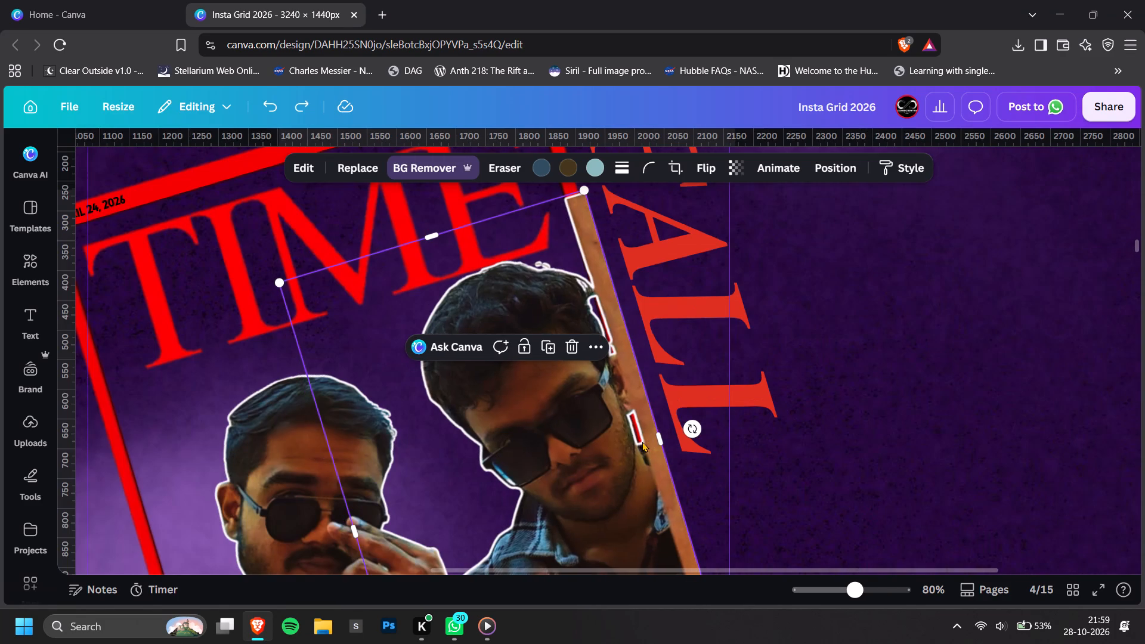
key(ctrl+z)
Crop the remaining white outline off the plaid-shirt man's right edge and nudge his cut-out right against the red frame.
ctrl+scroll(649, 446, up, 7)
drag(618, 444, 613, 444)
ctrl+scroll(847, 396, down, 5)
click(1011, 418)
ctrl+scroll(937, 413, down, 4)
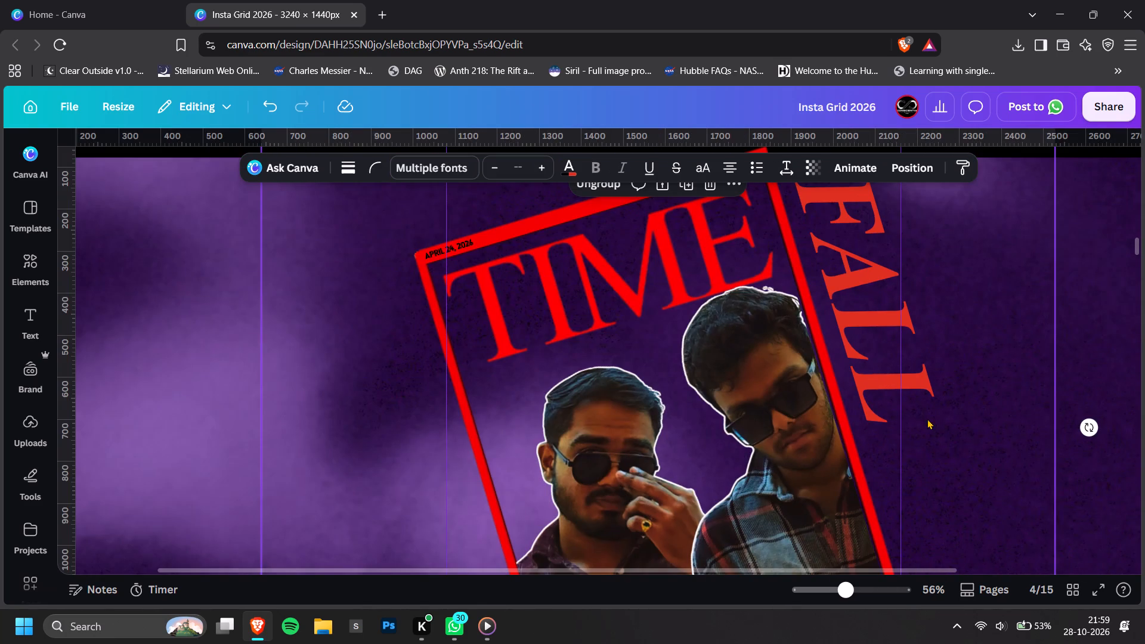
ctrl+scroll(818, 426, up, 12)
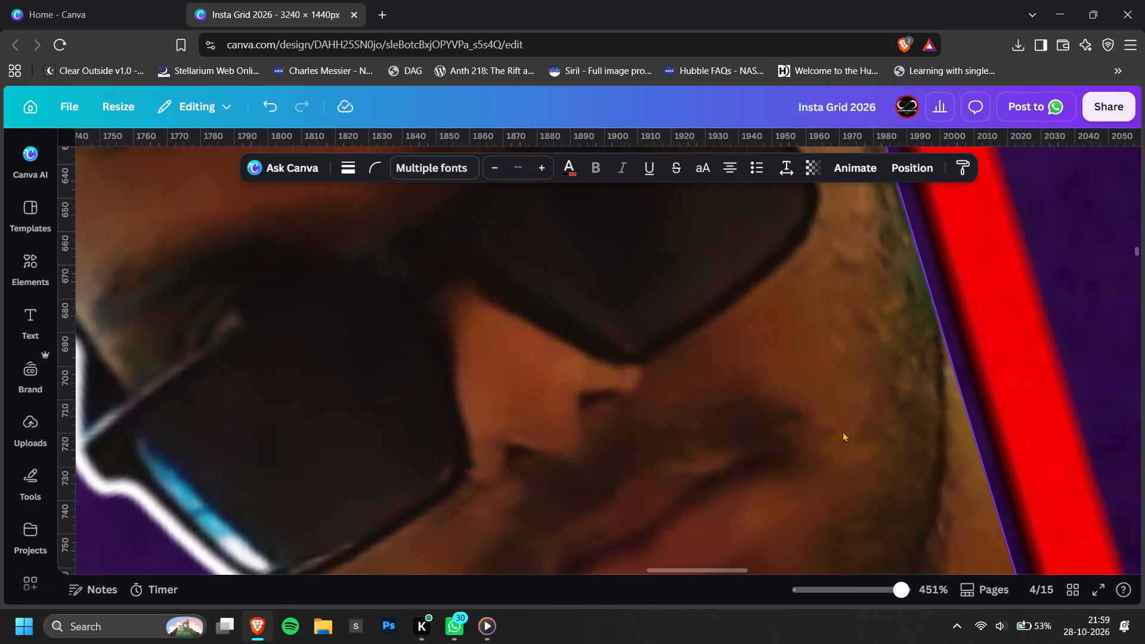
drag(843, 431, 855, 427)
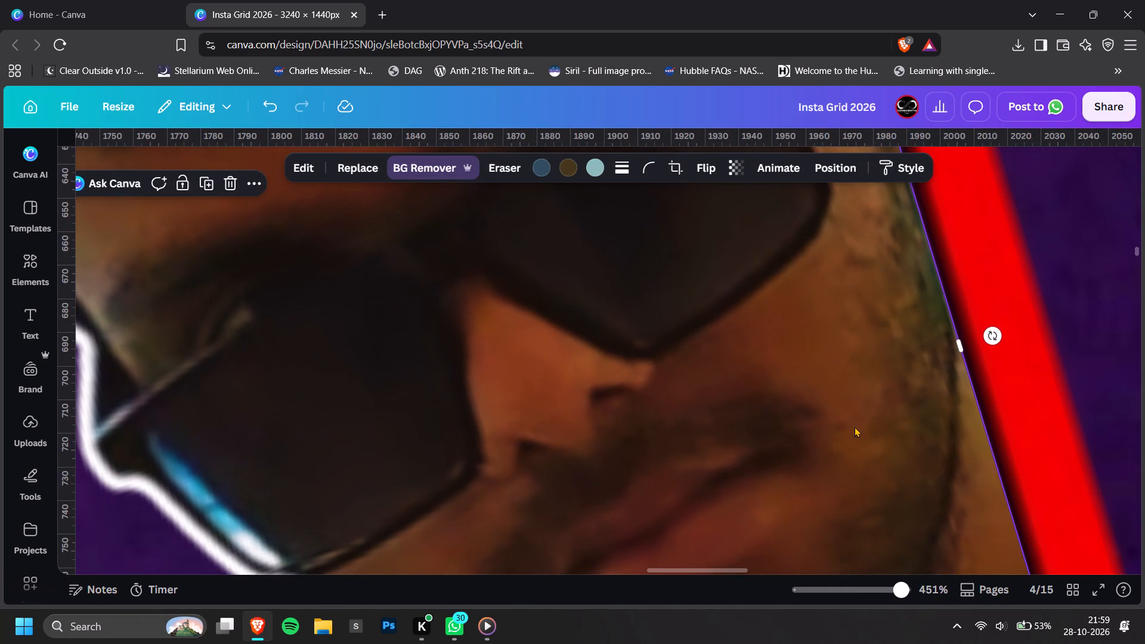
ctrl+scroll(853, 429, down, 12)
scroll(849, 442, down, 2)
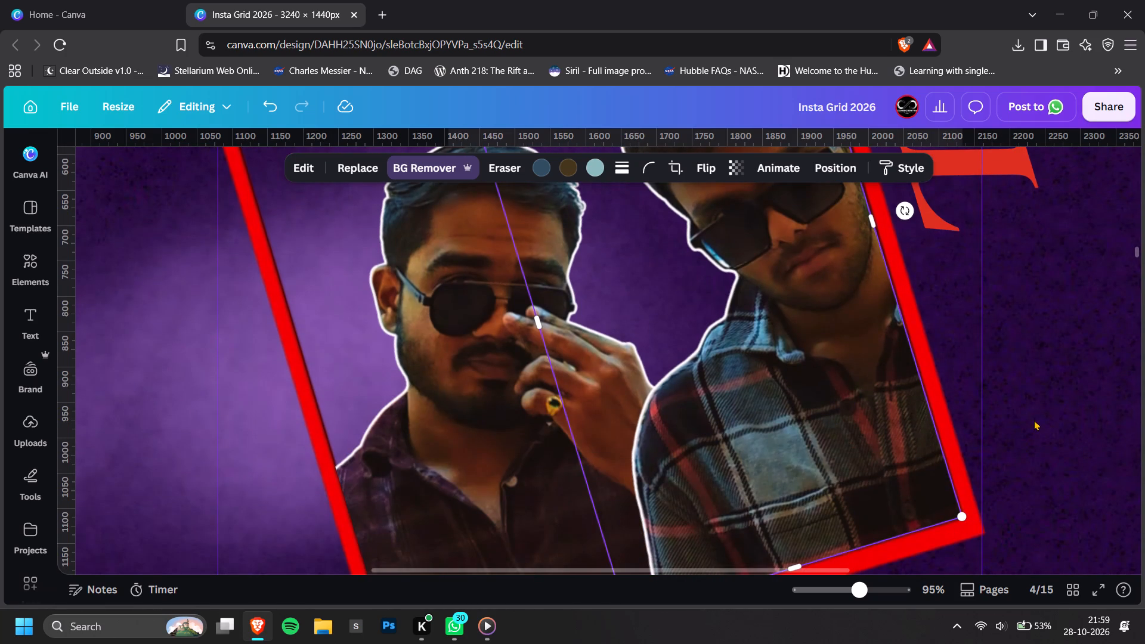
click(1034, 420)
scroll(1034, 420, down, 2)
ctrl+scroll(1034, 420, down, 4)
scroll(1025, 447, up, 2)
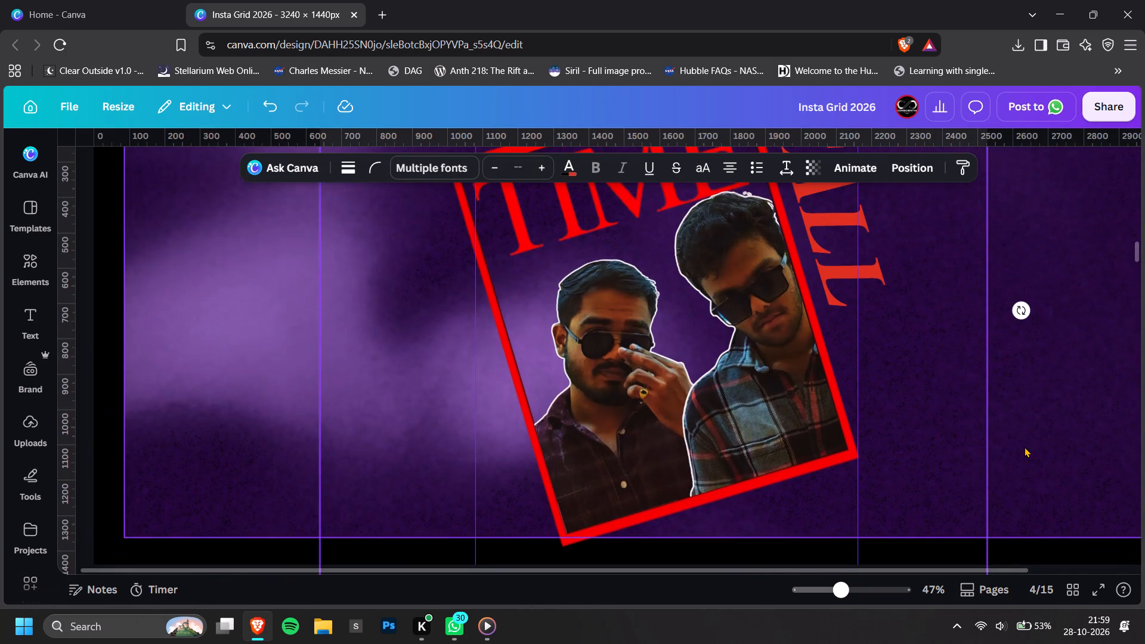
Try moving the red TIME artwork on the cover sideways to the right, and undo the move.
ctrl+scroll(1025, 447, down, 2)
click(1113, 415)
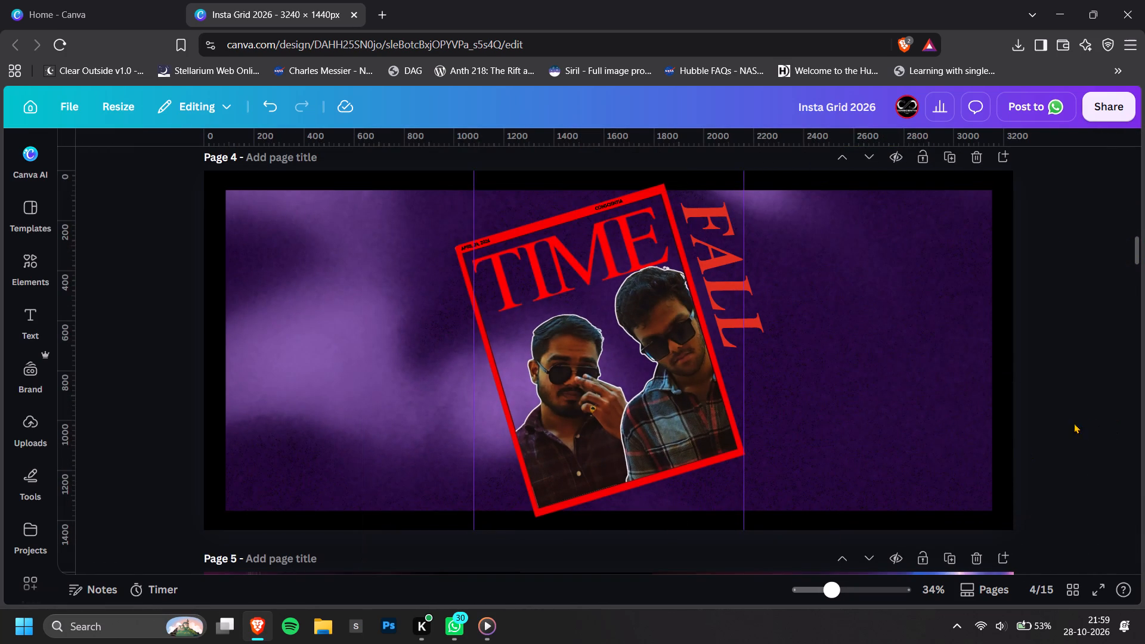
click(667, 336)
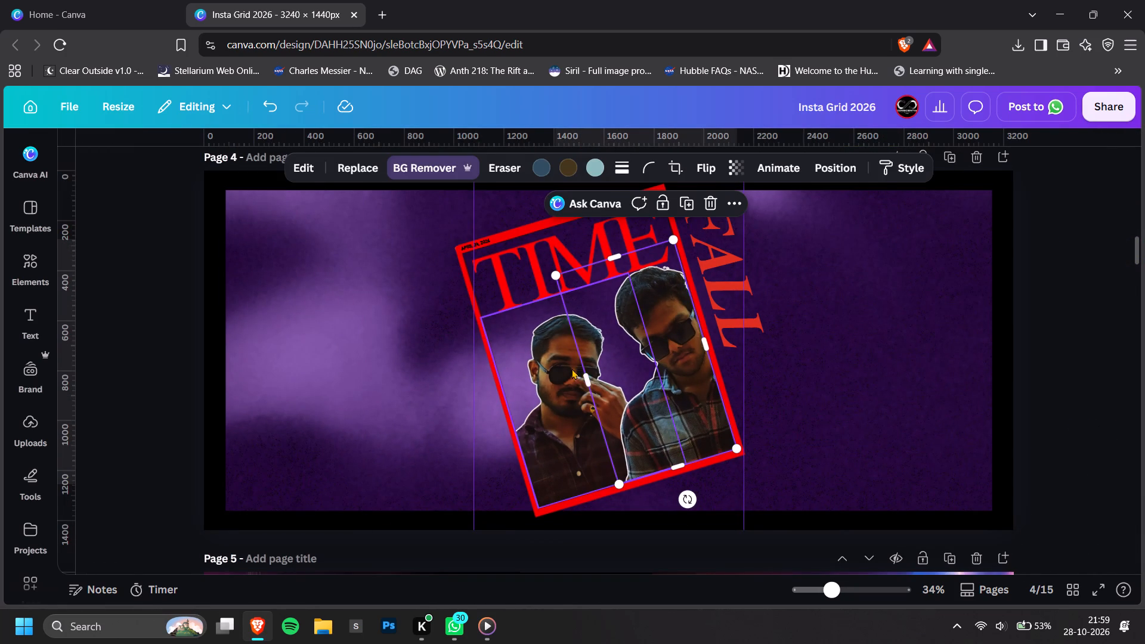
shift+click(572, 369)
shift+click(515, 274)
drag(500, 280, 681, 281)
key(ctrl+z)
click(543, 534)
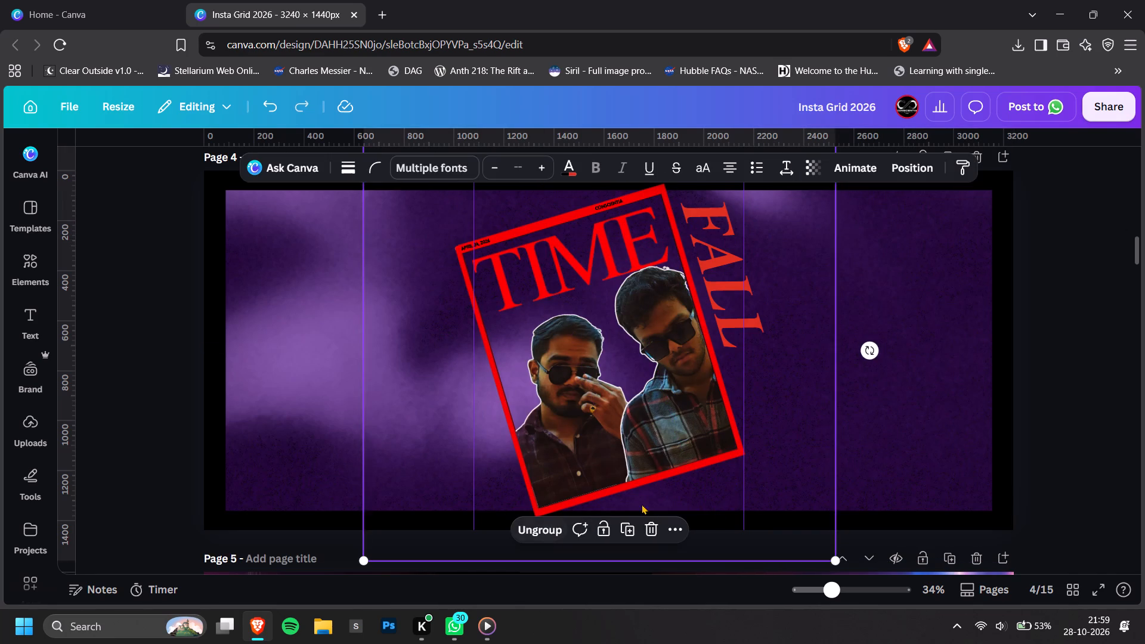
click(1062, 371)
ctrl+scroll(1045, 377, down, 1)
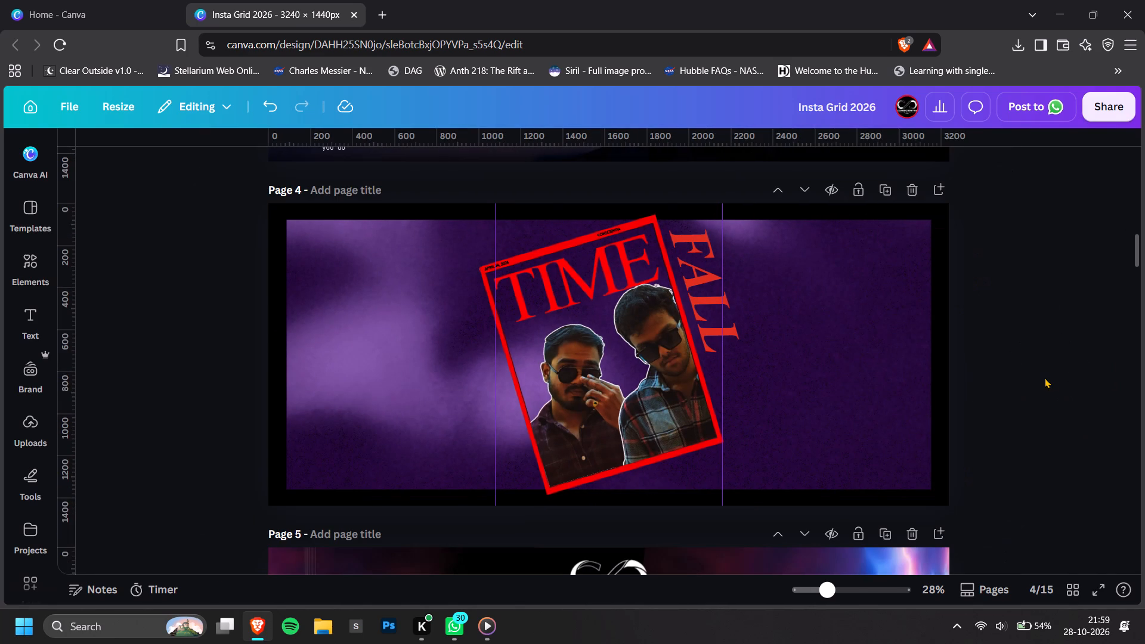
Scale the TIME FALL cover group down slightly and reposition it between the two page guides, vertically centred on page 4.
click(644, 353)
scroll(808, 240, up, 1)
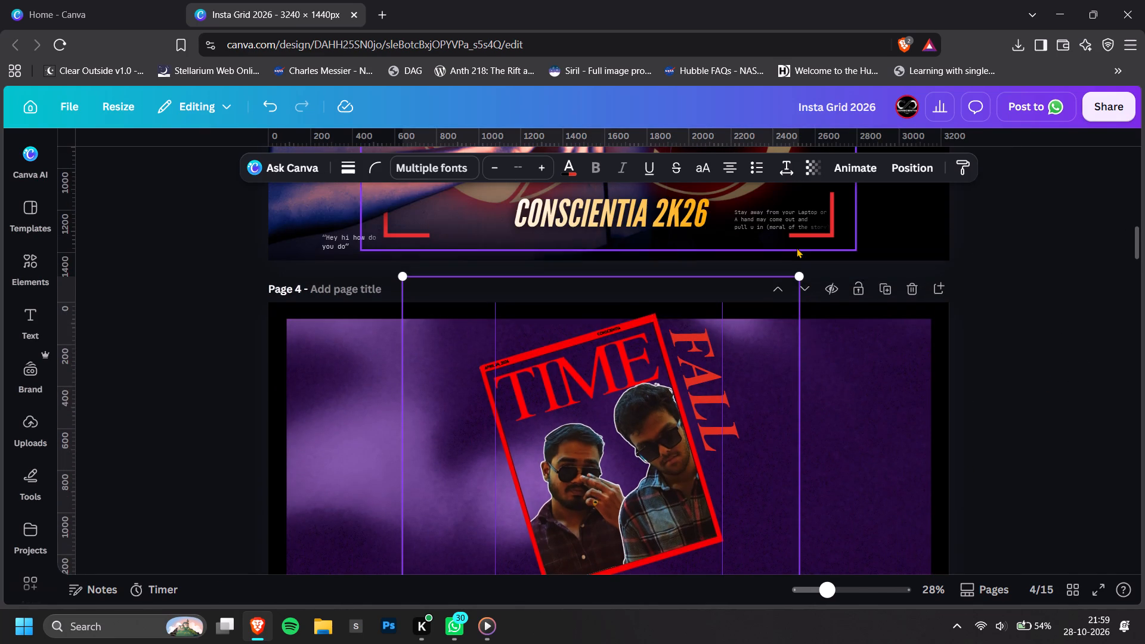
drag(801, 274, 792, 278)
click(716, 372)
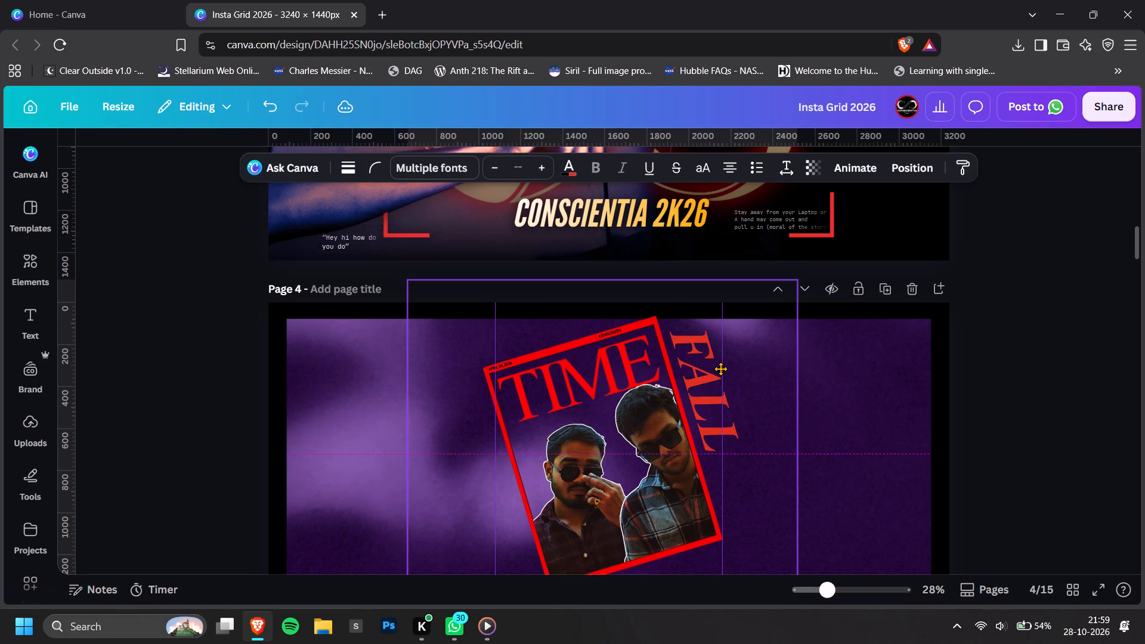
scroll(1003, 361, down, 1)
click(1041, 361)
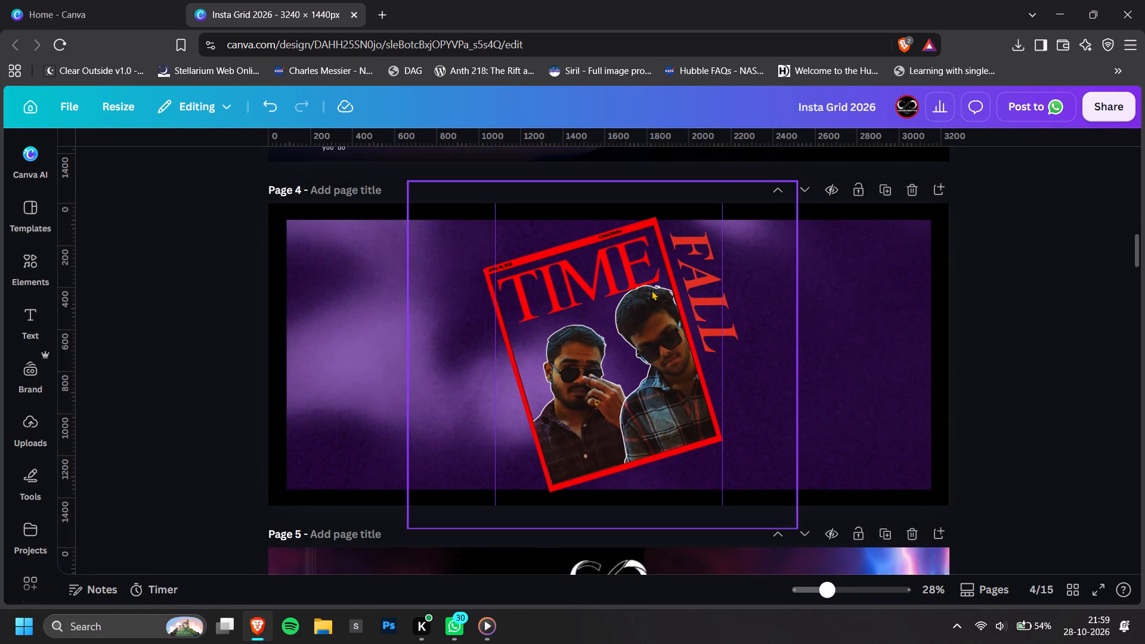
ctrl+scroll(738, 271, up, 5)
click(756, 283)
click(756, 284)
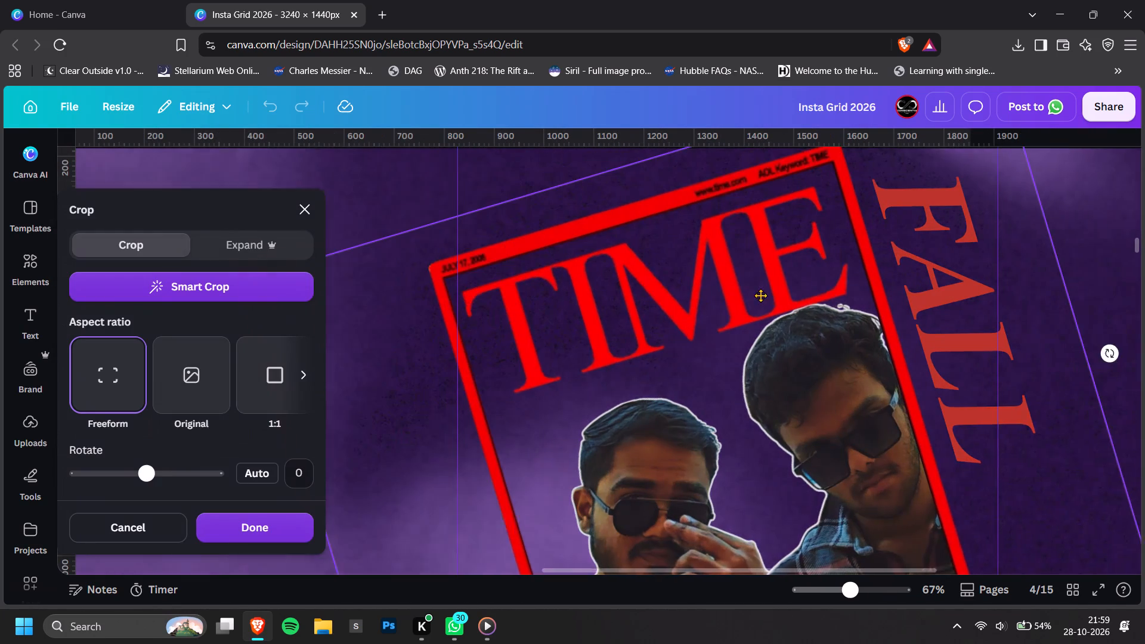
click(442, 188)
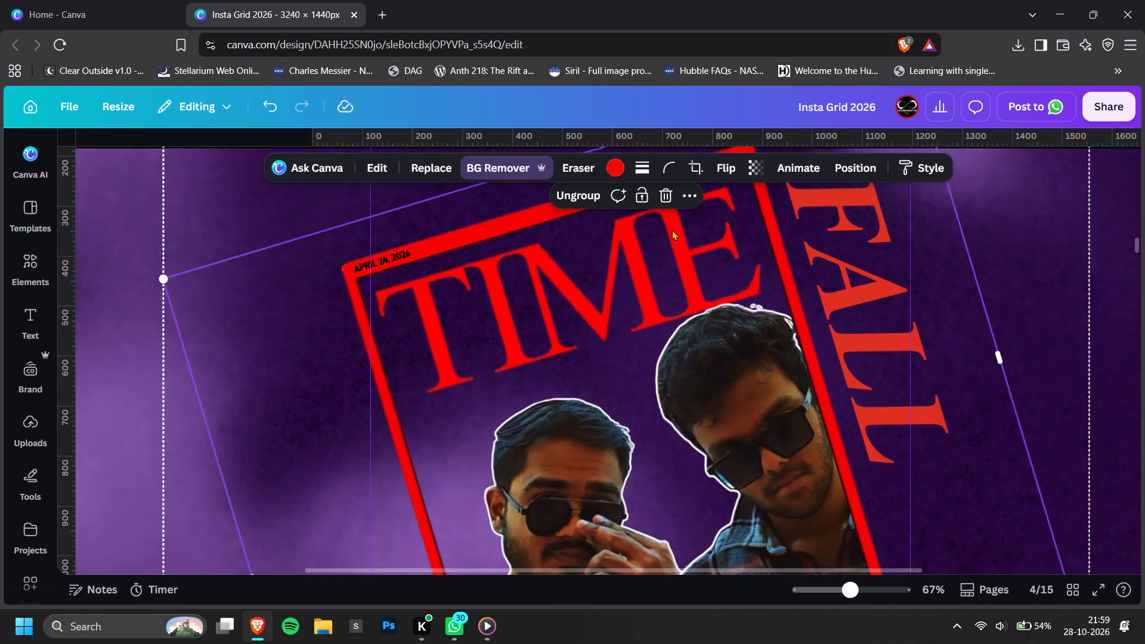
Select the FALL text inside the cover group and recolour it with the brighter pure-red swatch.
click(722, 301)
click(775, 292)
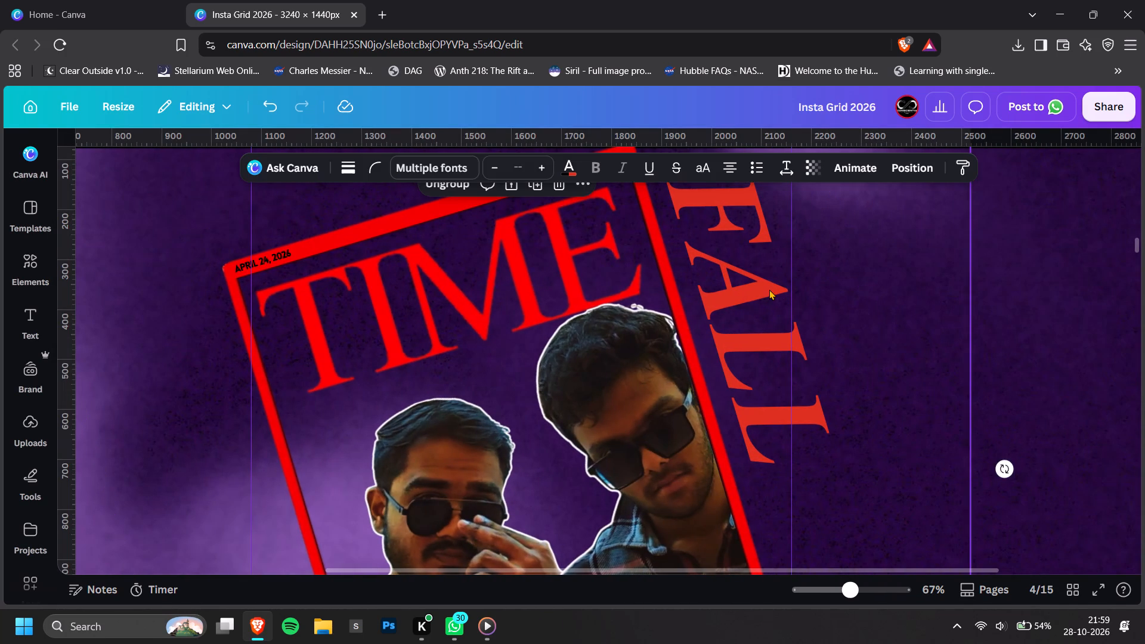
click(769, 289)
scroll(769, 289, up, 1)
key(alt+1)
click(220, 339)
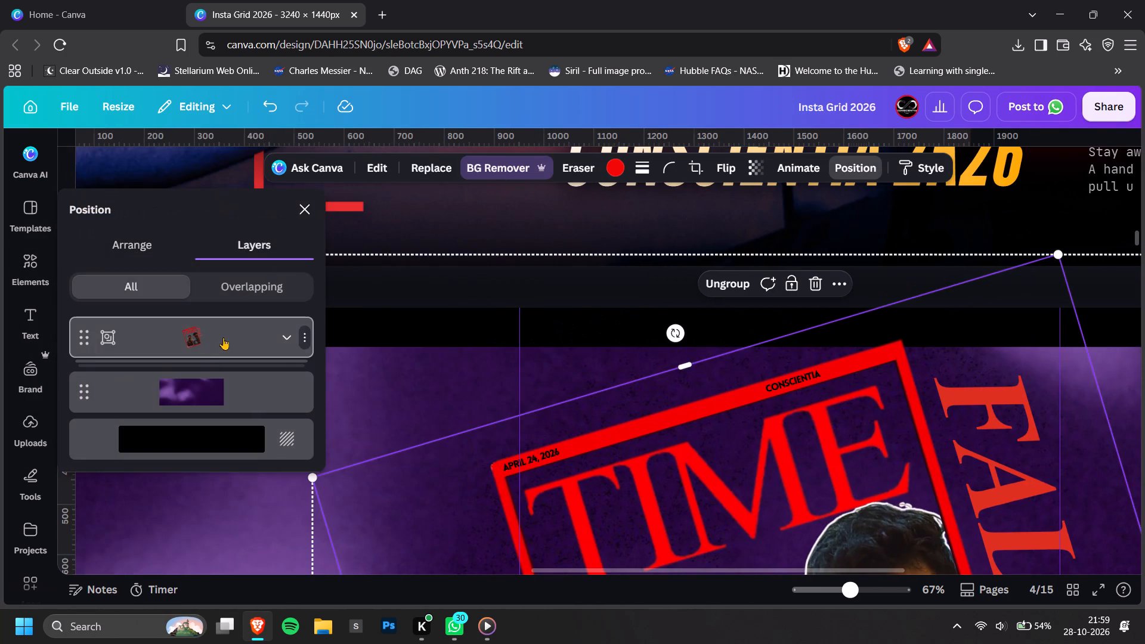
click(287, 336)
scroll(243, 423, down, 3)
click(227, 417)
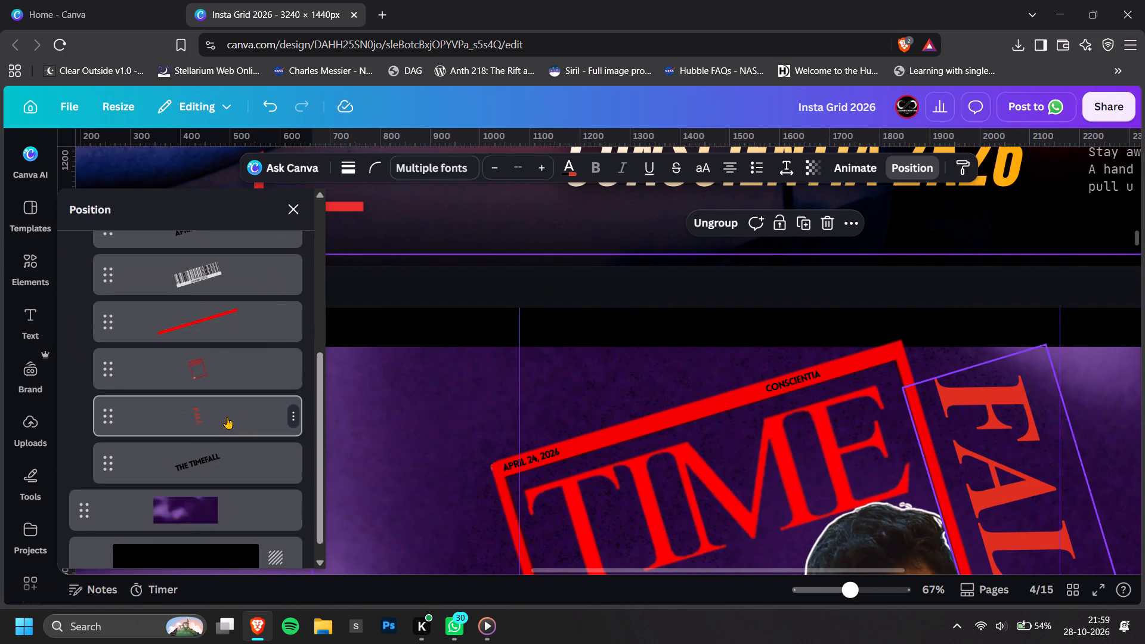
click(519, 170)
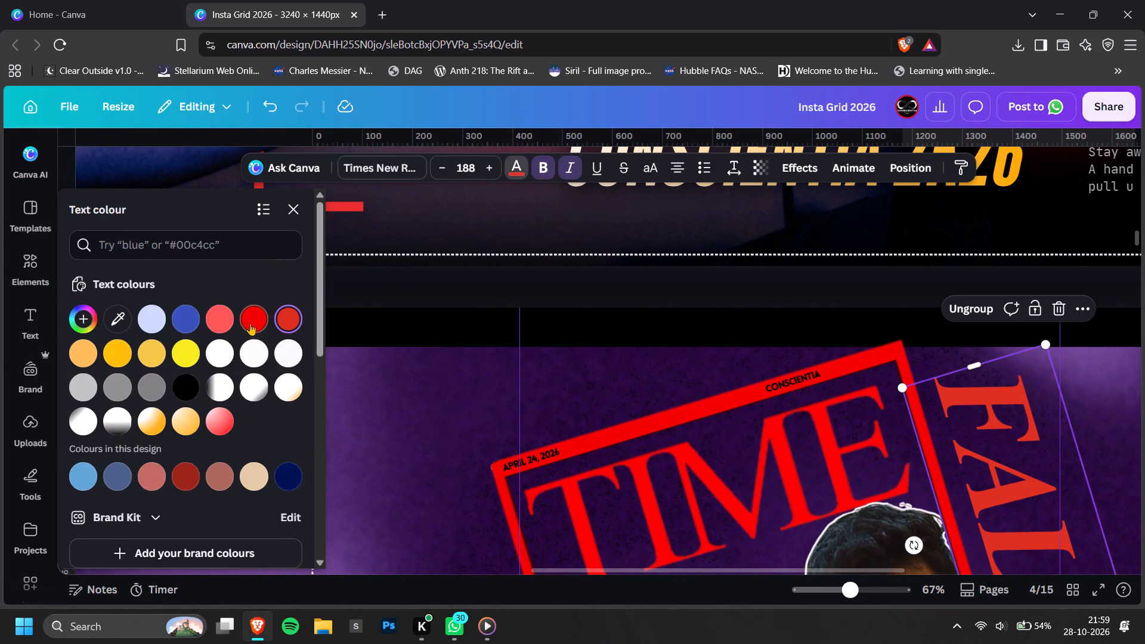
click(250, 323)
ctrl+scroll(956, 400, down, 5)
click(683, 429)
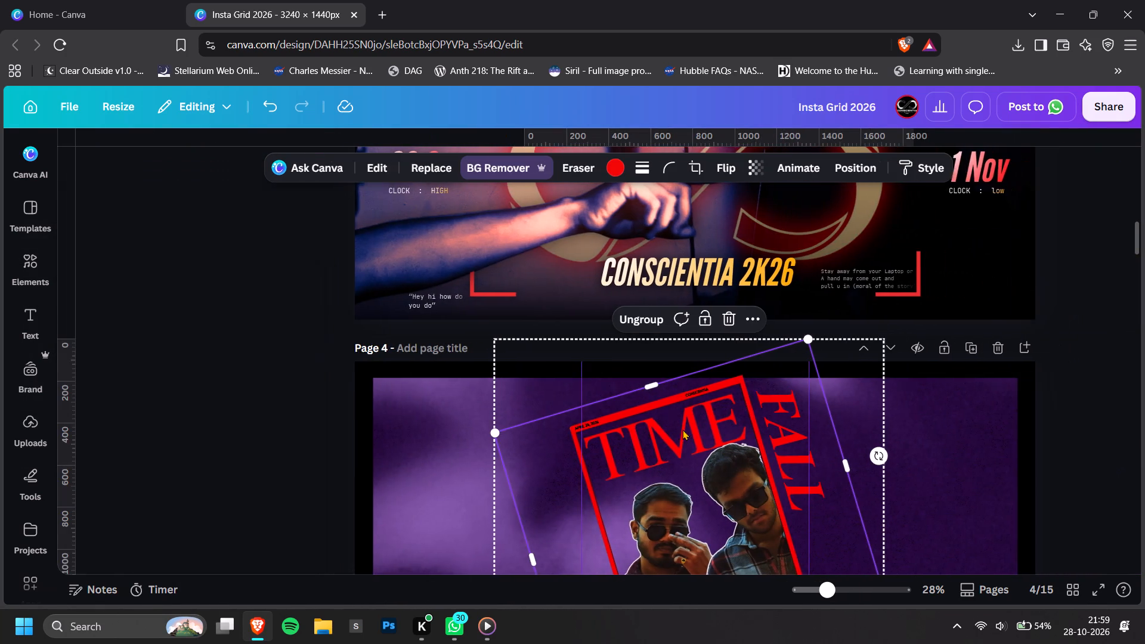
click(953, 358)
scroll(953, 358, down, 1)
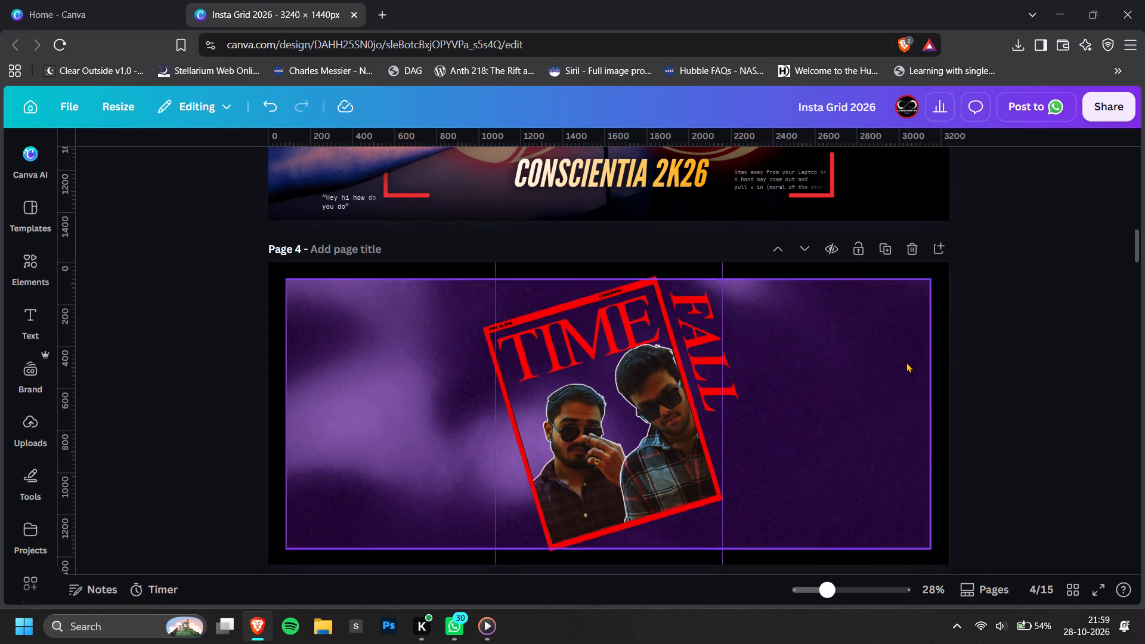
Select the TIME frame graphic inside the cover group and recolour it with the bright red swatch from the design's colours.
ctrl+scroll(596, 369, up, 5)
key(alt+1)
scroll(203, 391, down, 3)
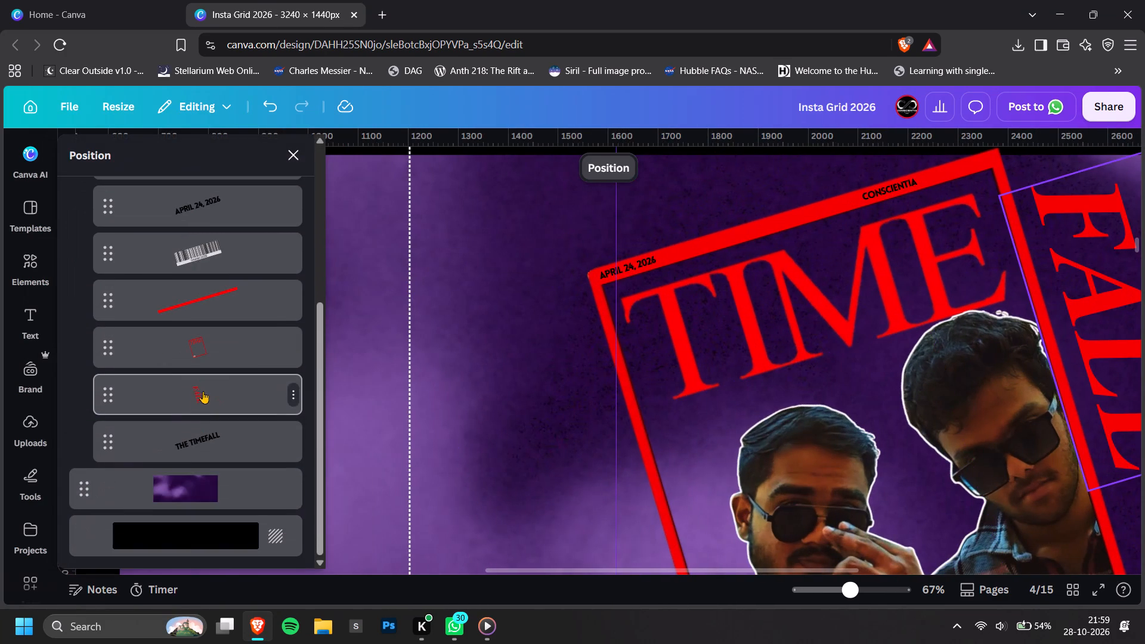
click(207, 352)
click(609, 160)
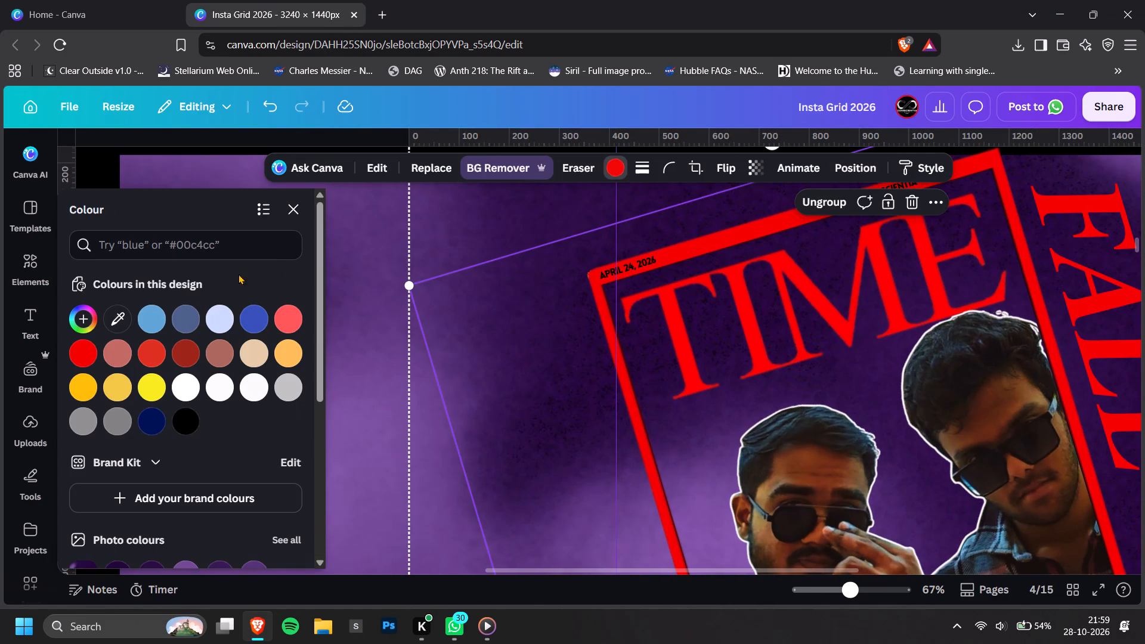
click(79, 358)
ctrl+scroll(793, 363, down, 4)
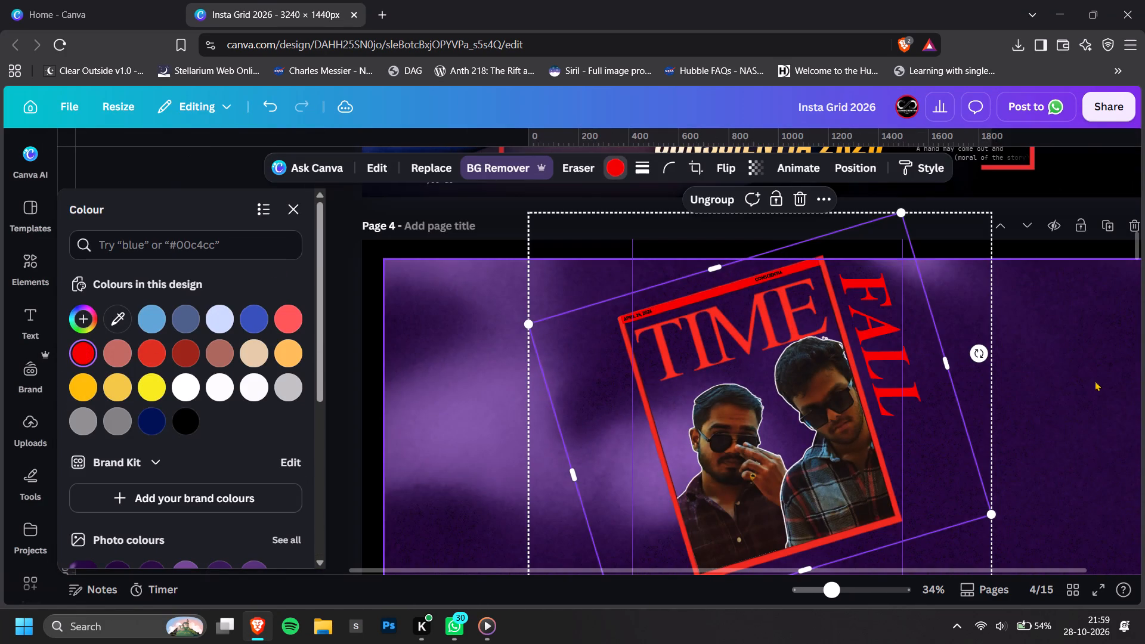
click(1077, 378)
ctrl+scroll(1036, 394, down, 4)
double_click(1033, 411)
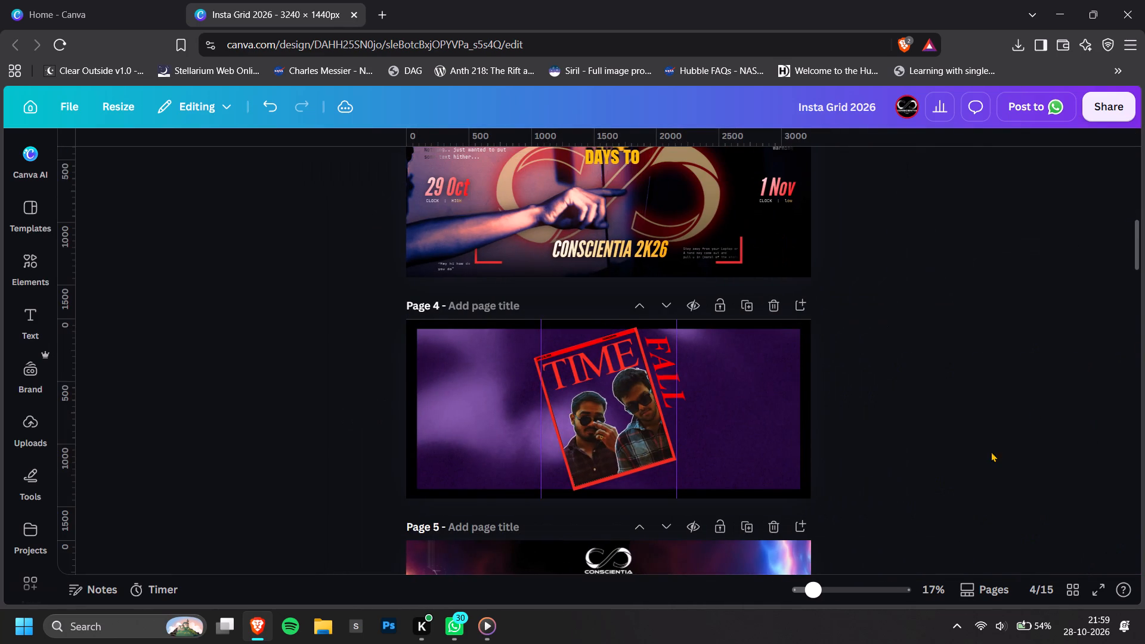
ctrl+scroll(985, 462, up, 2)
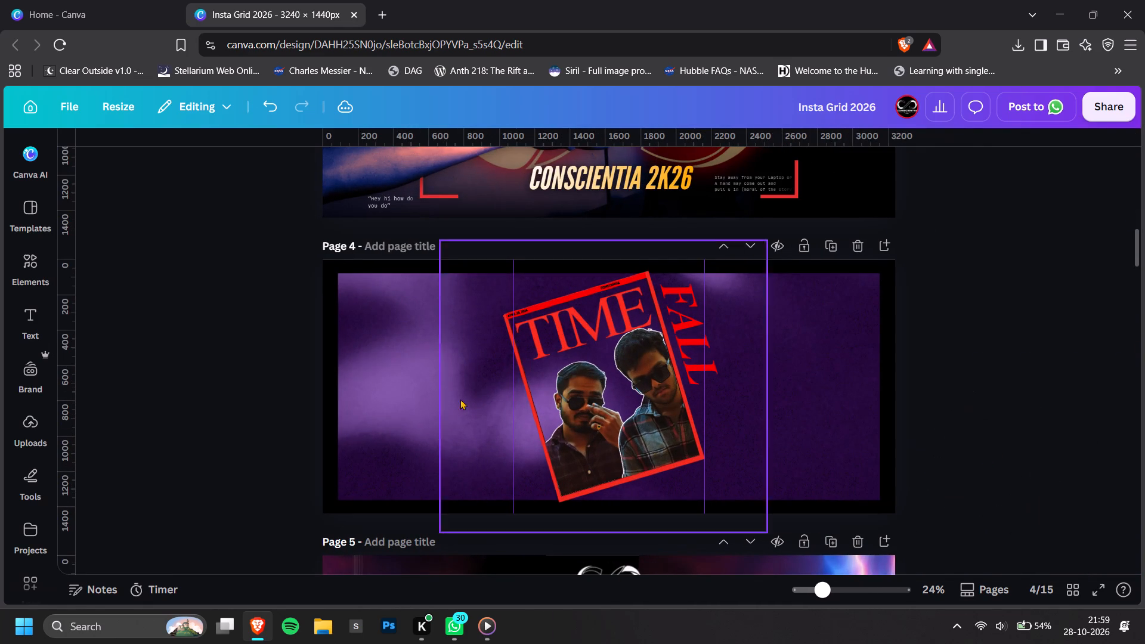
Search the elements for "patterns" and add the white wavy blob pattern graphic to page 4.
click(28, 273)
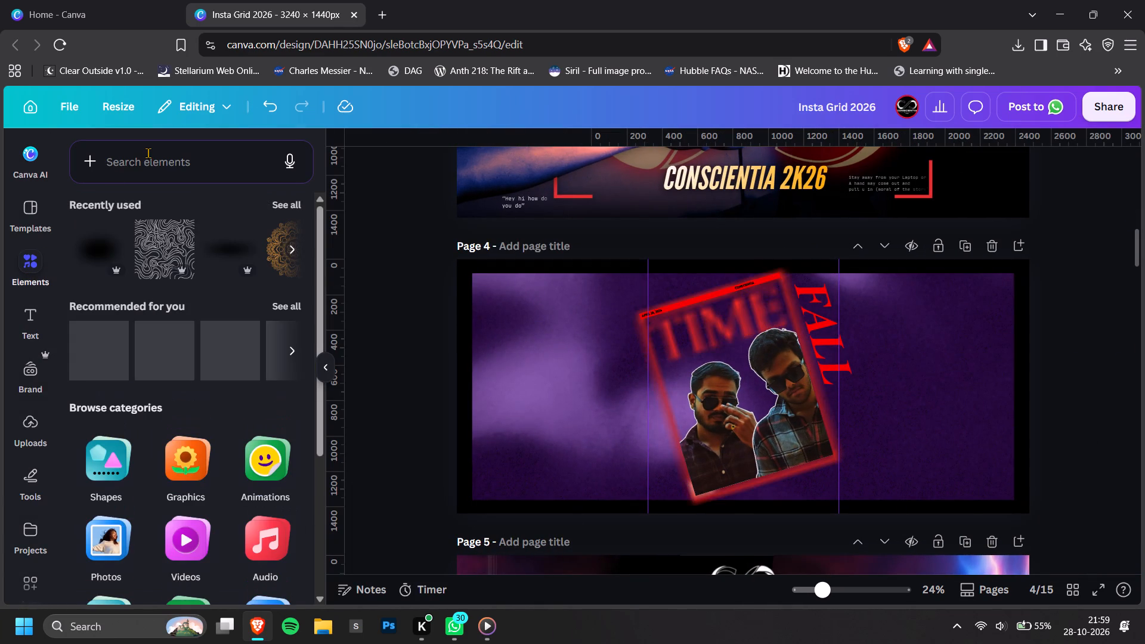
click(129, 160)
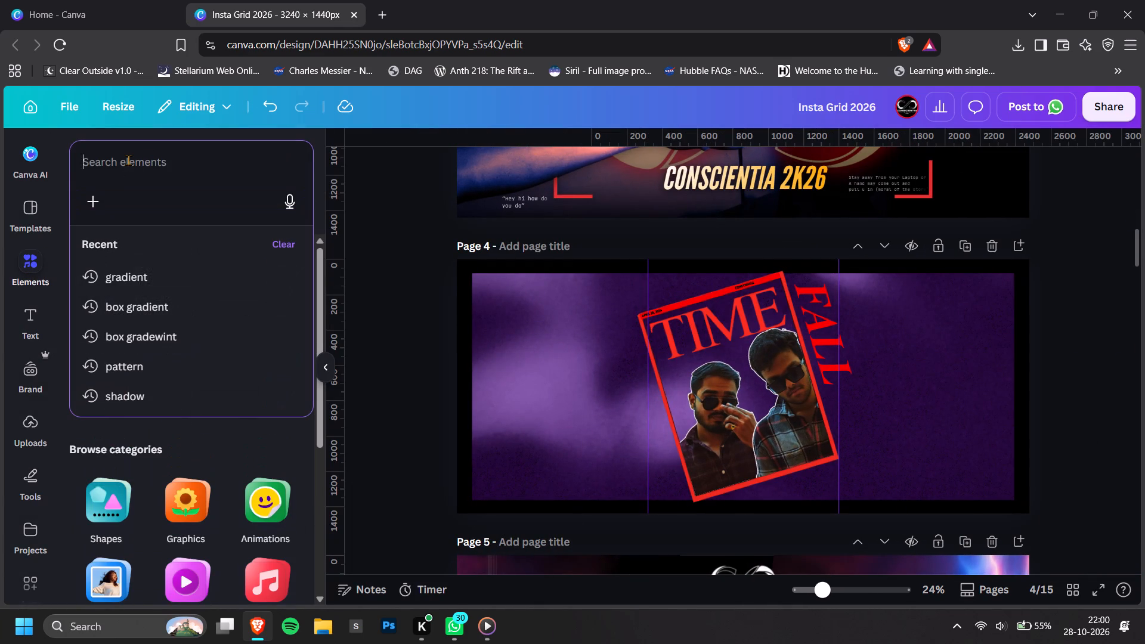
text(patterns)
key(Return)
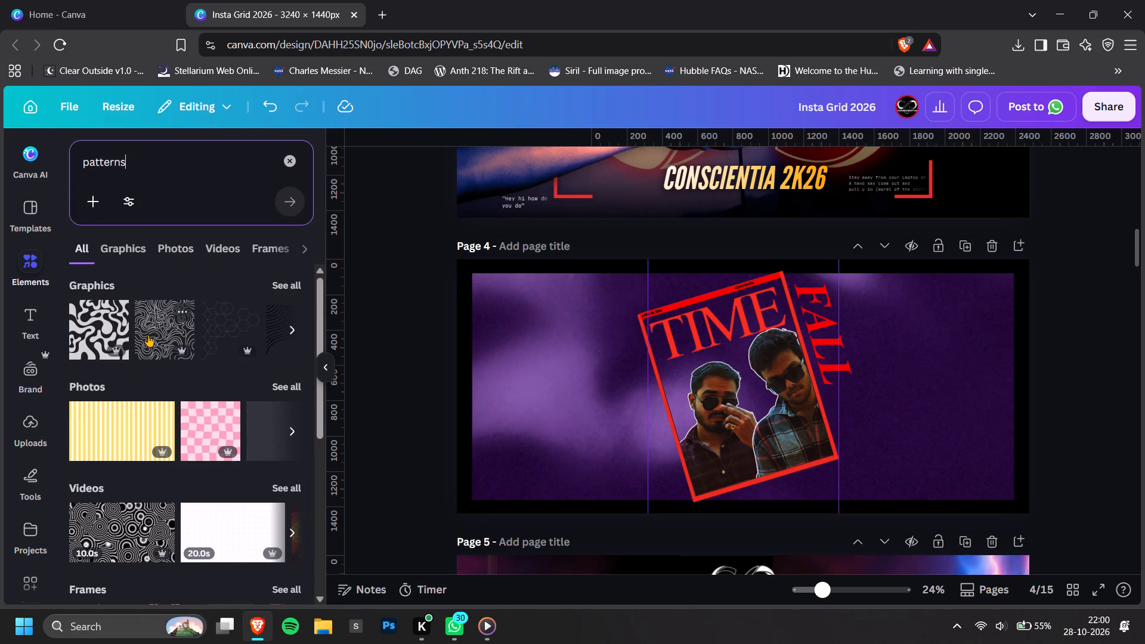
click(98, 343)
Place the pattern in the purple background's upper-left corner and enlarge it to the background's full height.
drag(764, 384, 577, 333)
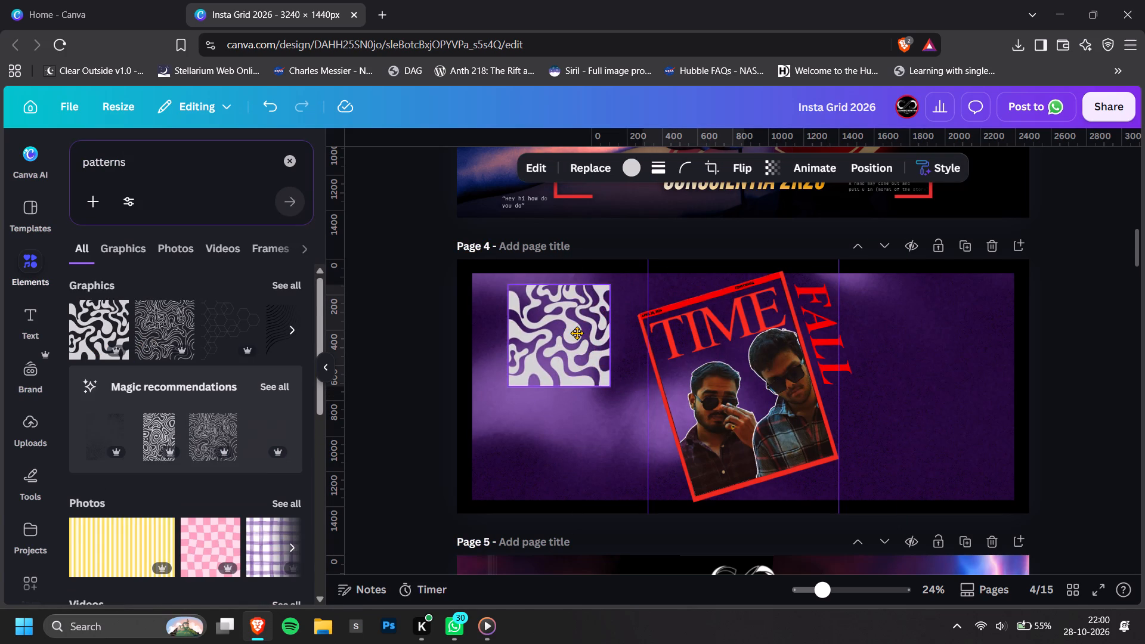
drag(577, 333, 544, 321)
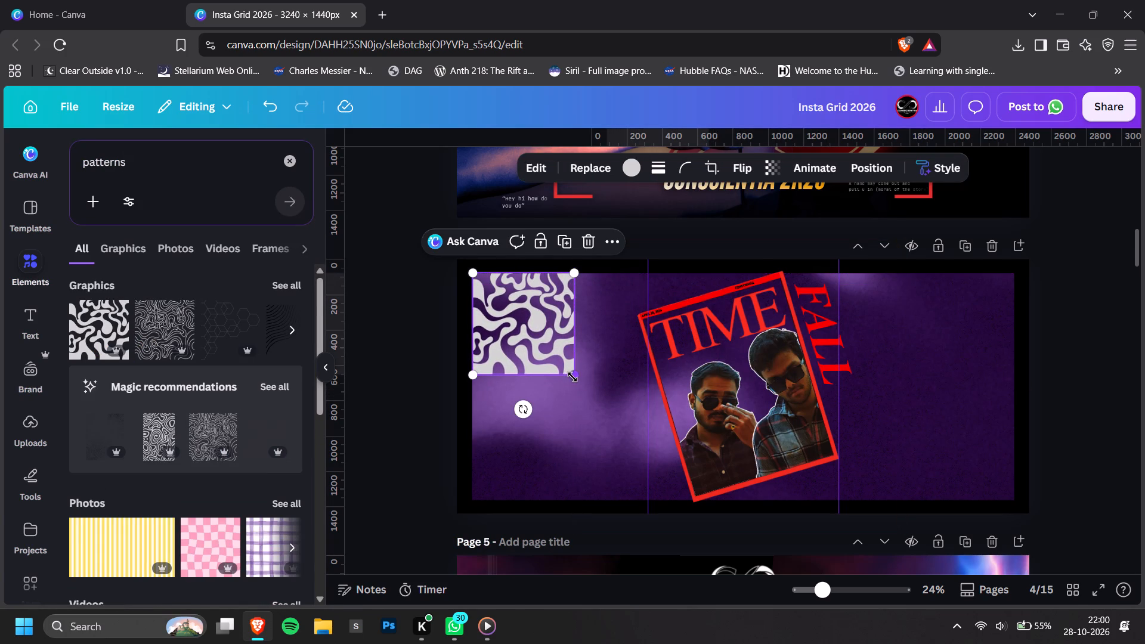
drag(572, 377, 691, 509)
Duplicate the pattern twice across the purple background, one copy beside the original and one against the background's right edge.
alt+drag(590, 404, 818, 407)
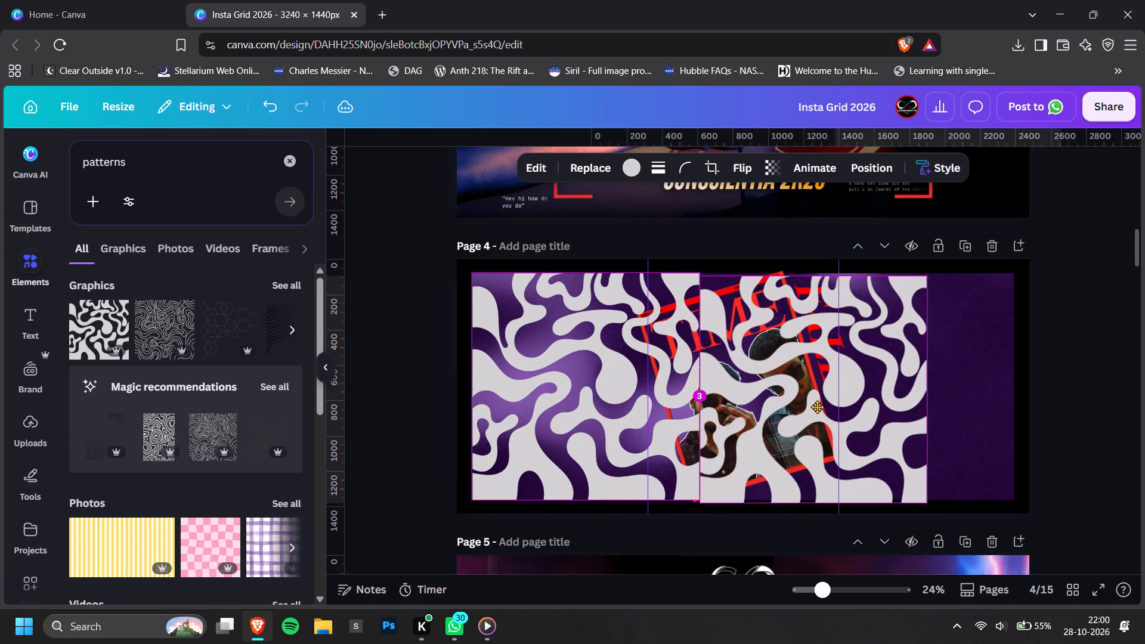
alt+drag(818, 407, 818, 404)
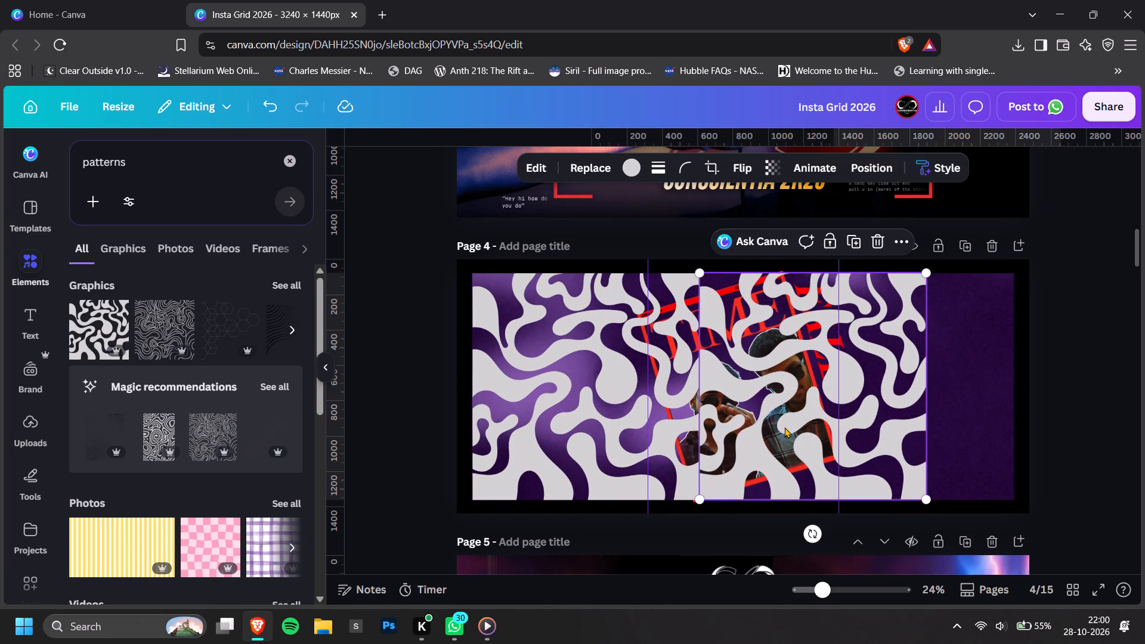
alt+drag(754, 425, 843, 423)
Crop the left side of the rightmost pattern copy so it starts at the second vertical page guide.
click(717, 172)
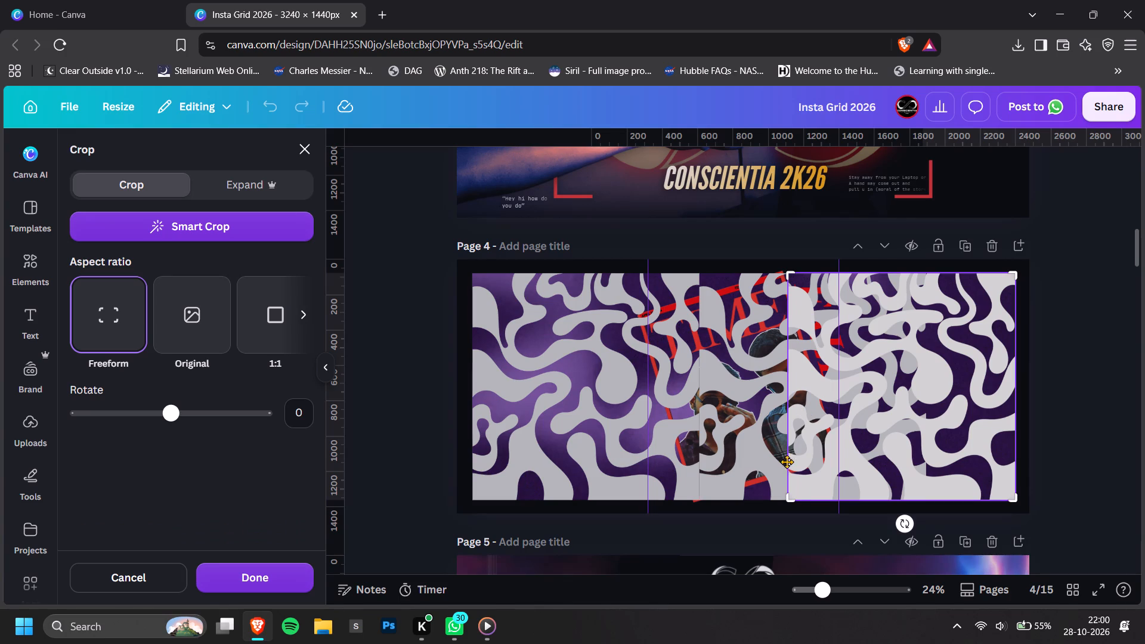
drag(788, 494, 841, 500)
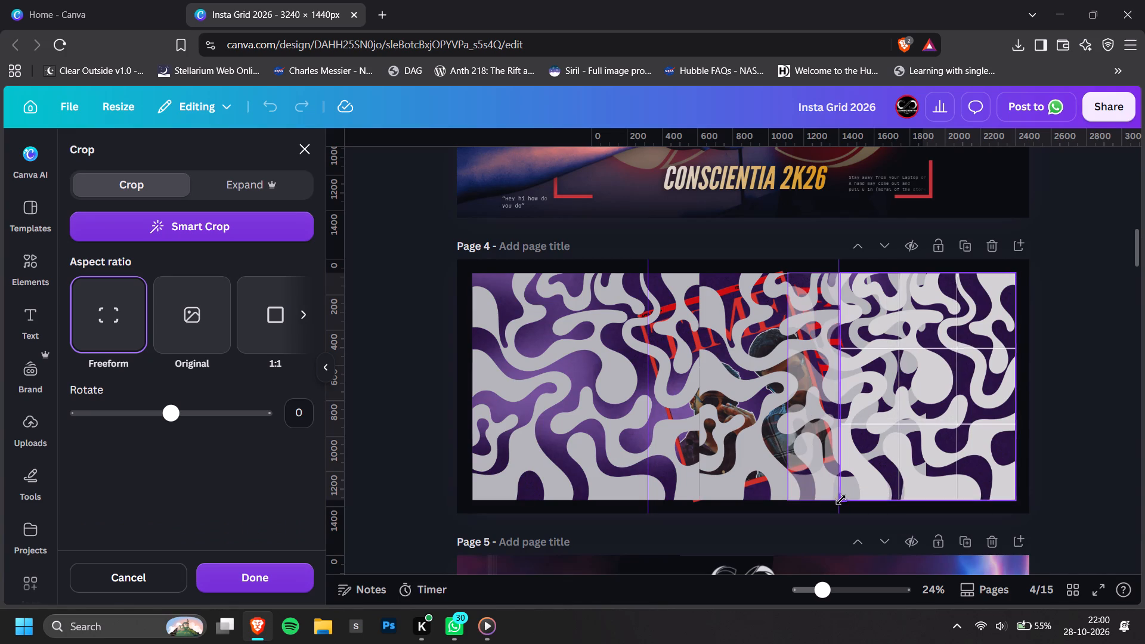
drag(841, 500, 841, 499)
double_click(1070, 367)
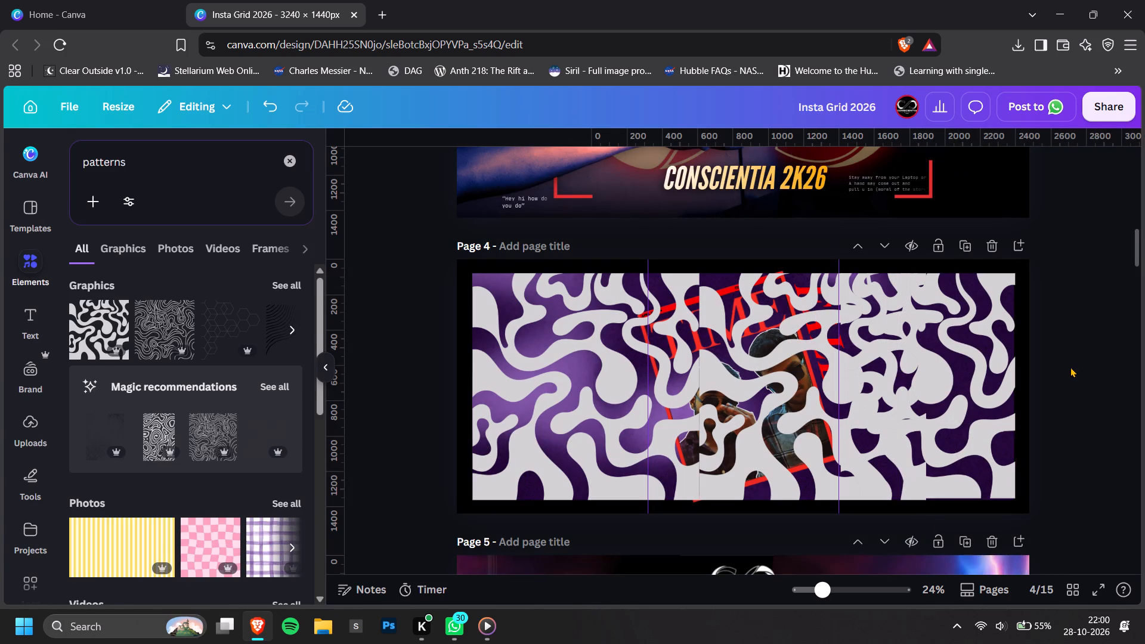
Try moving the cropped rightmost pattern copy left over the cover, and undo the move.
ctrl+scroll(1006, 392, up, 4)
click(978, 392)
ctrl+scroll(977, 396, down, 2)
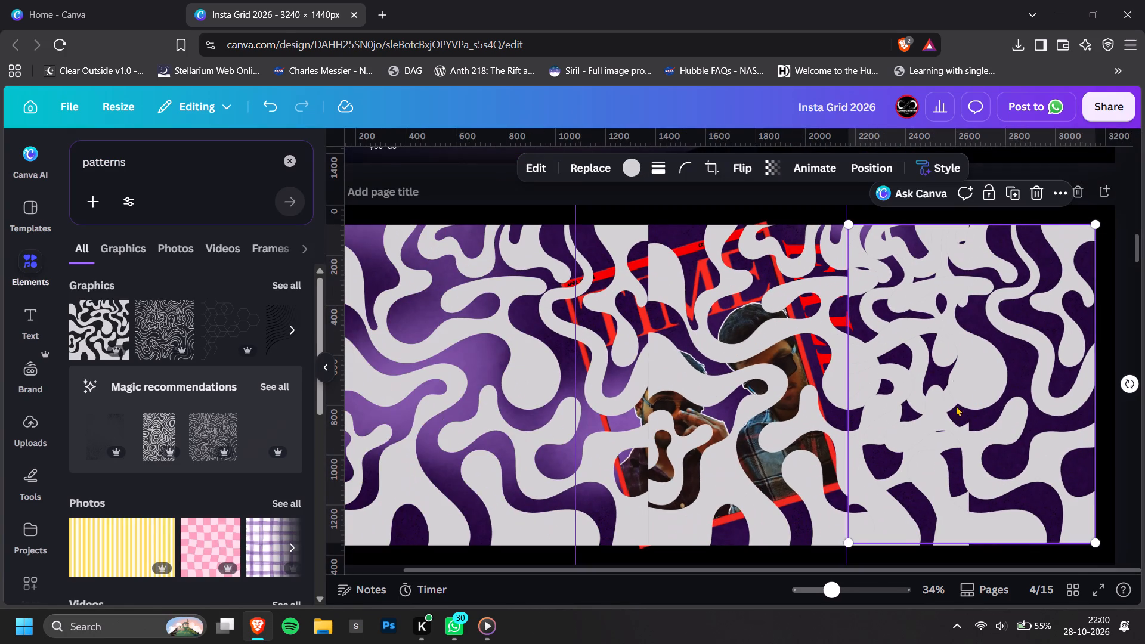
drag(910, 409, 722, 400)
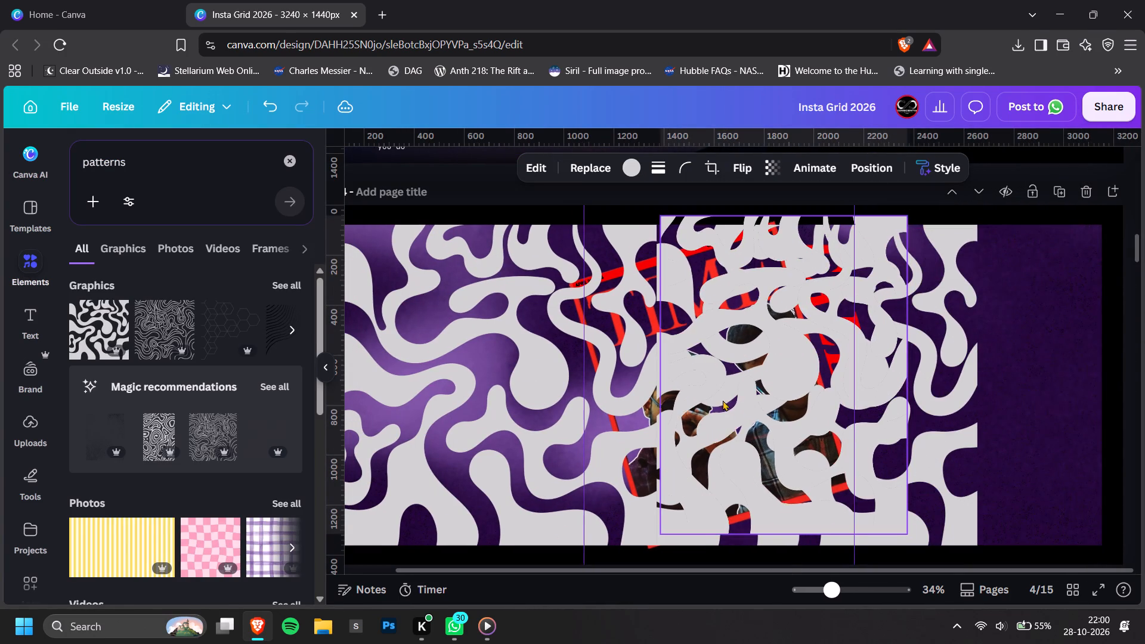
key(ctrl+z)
Crop the right side of the middle pattern copy so it ends at the second vertical page guide, meeting the rightmost copy.
click(797, 388)
click(712, 159)
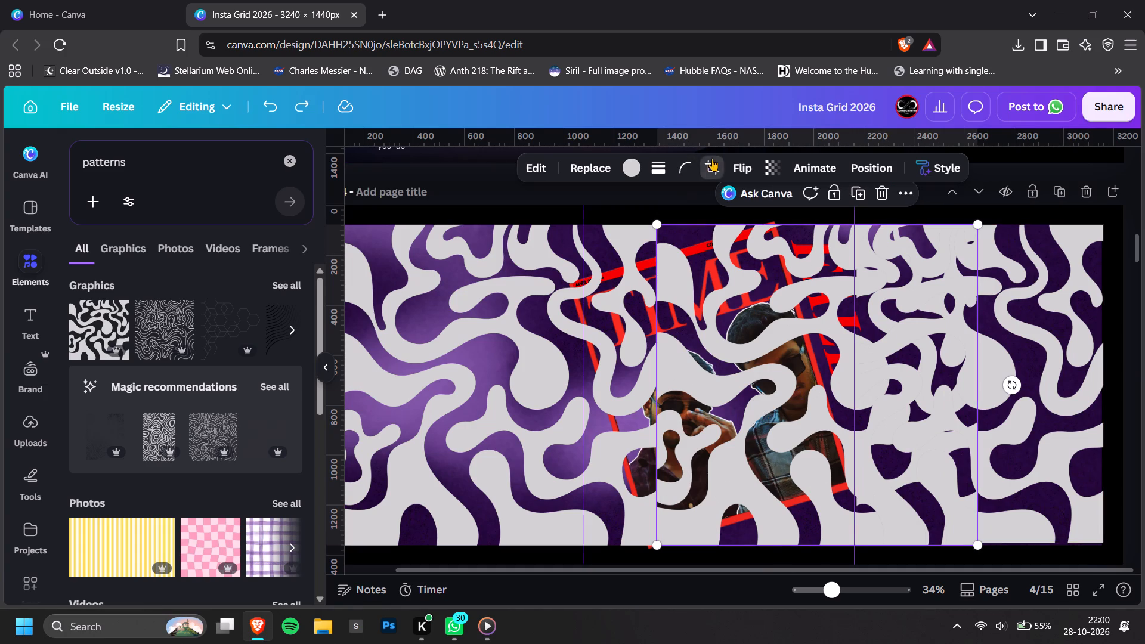
drag(973, 543, 855, 547)
ctrl+scroll(855, 547, down, 2)
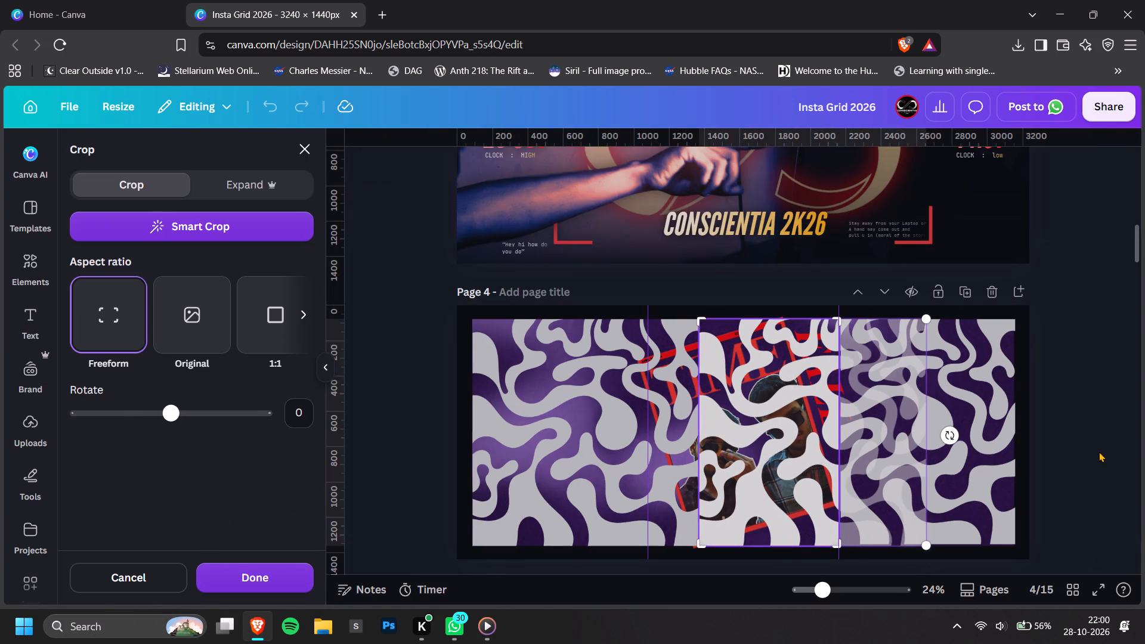
double_click(1099, 451)
ctrl+scroll(985, 472, up, 5)
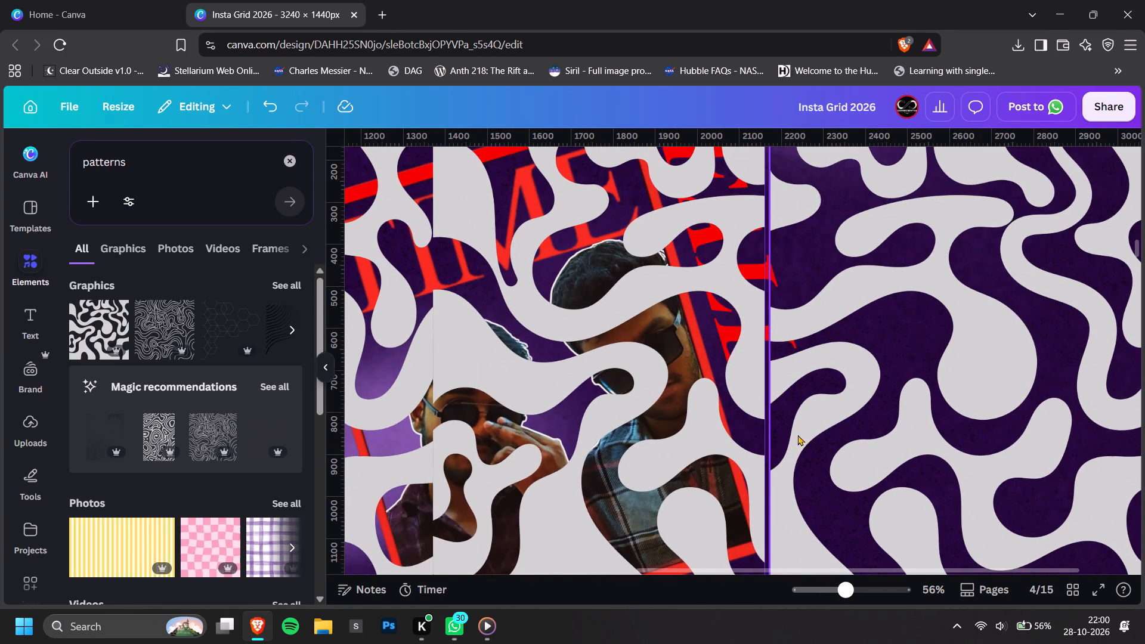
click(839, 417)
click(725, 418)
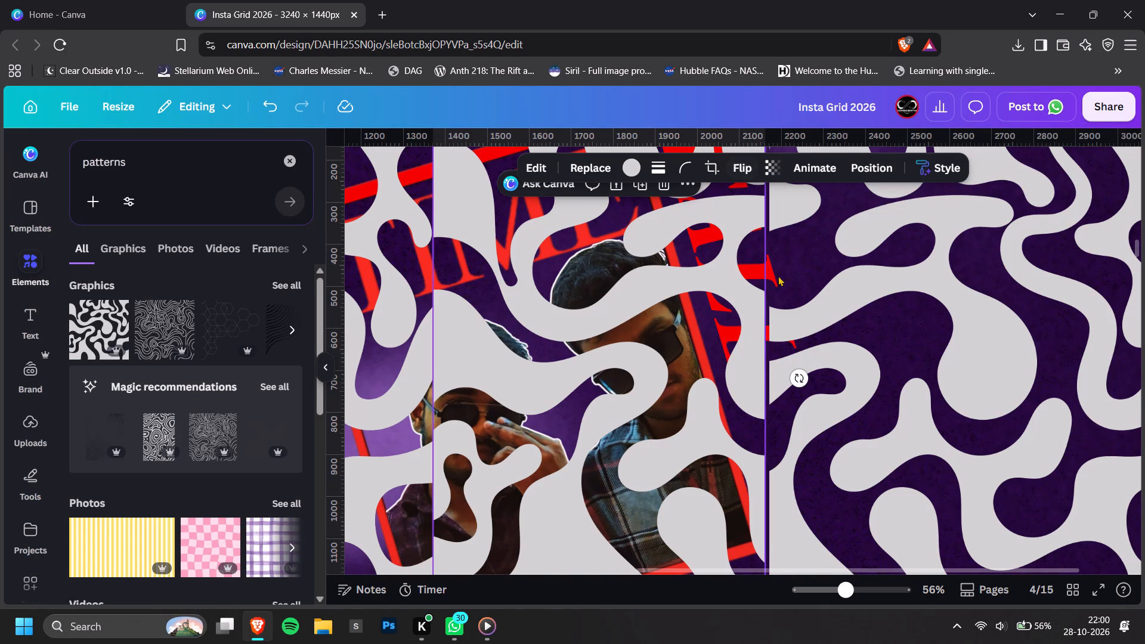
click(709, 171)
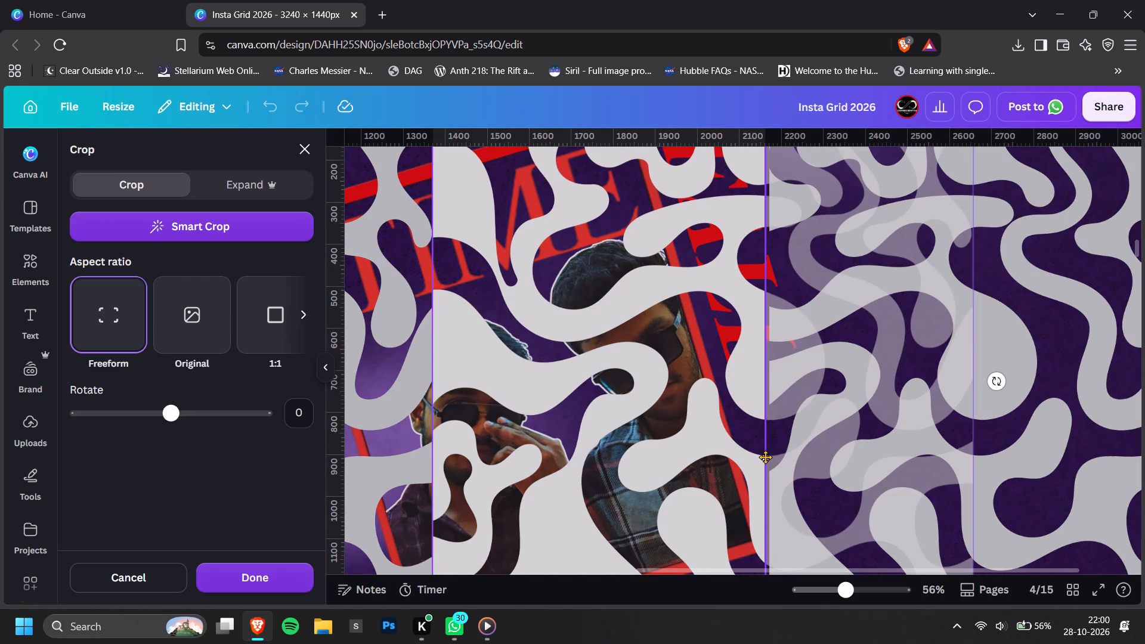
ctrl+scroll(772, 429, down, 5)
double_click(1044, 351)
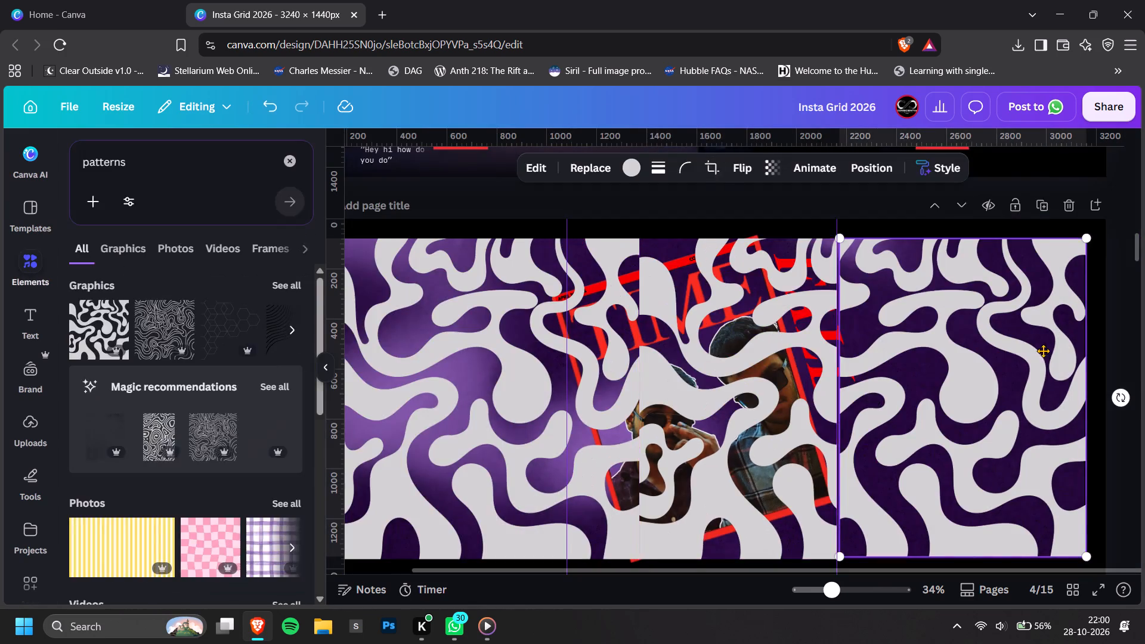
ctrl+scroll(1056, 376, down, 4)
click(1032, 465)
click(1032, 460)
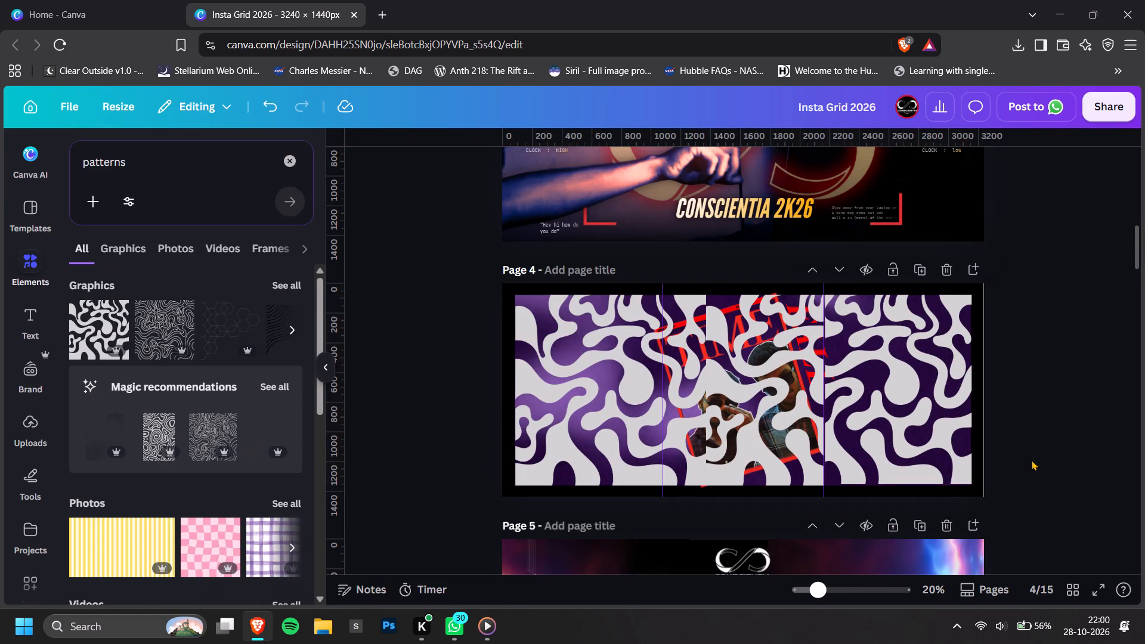
Send all three wavy pattern pieces behind the TIME FALL cover while keeping them in front of the purple background.
ctrl+scroll(1032, 460, down, 1)
ctrl+scroll(867, 397, up, 1)
click(867, 397)
shift+click(687, 402)
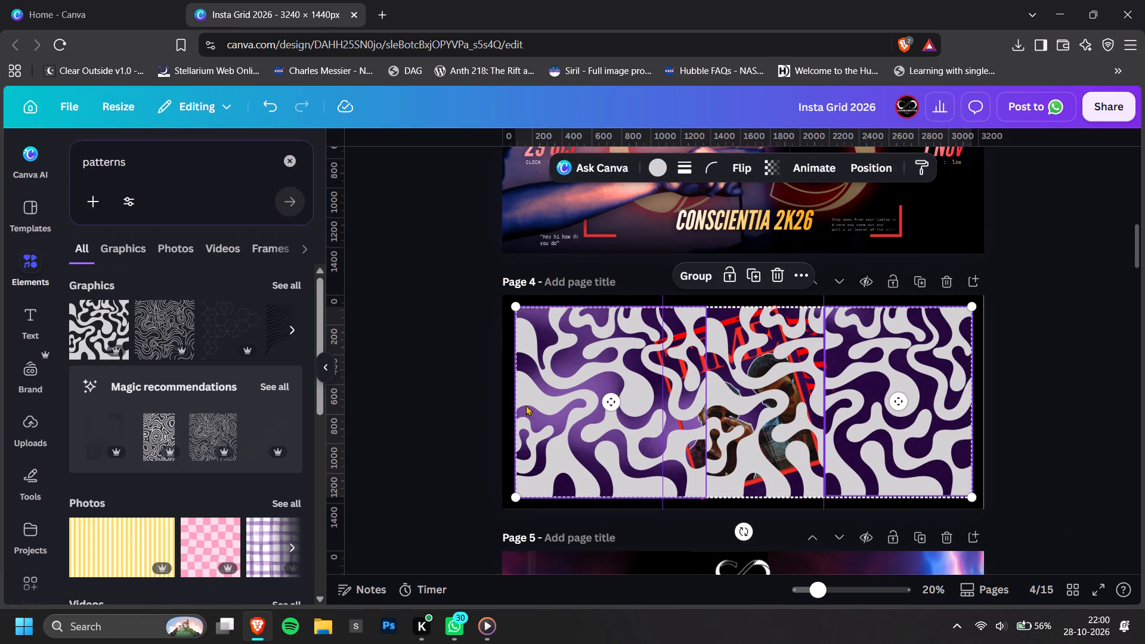
shift+click(742, 416)
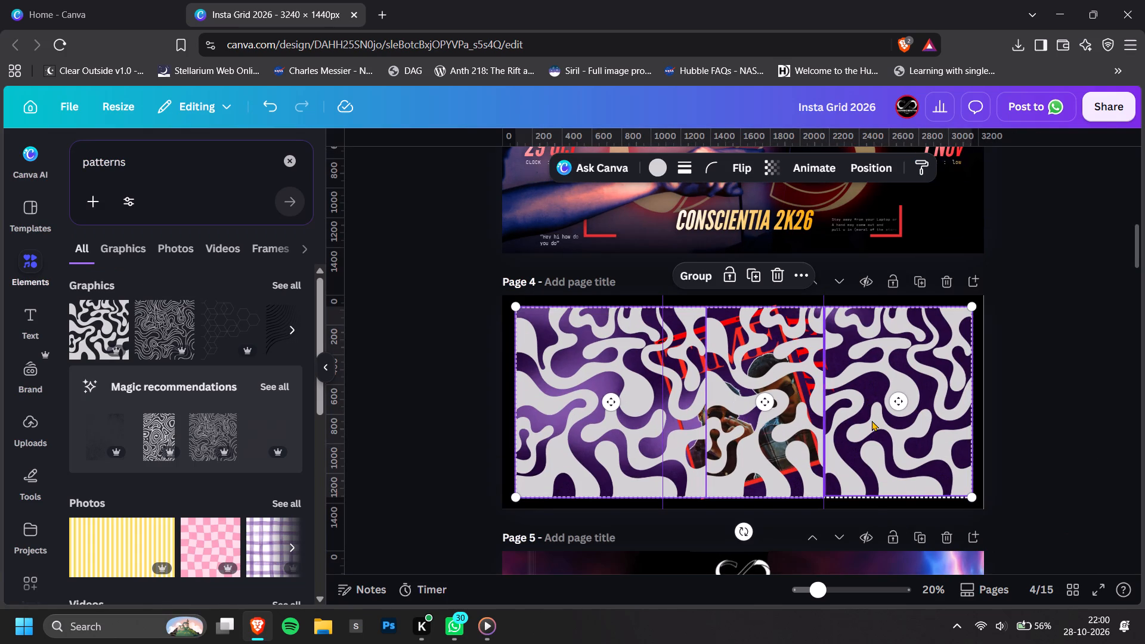
key(ctrl+bracketleft)
key(ctrl+bracketleft)
key(ctrl+bracketleft)
key(ctrl+bracketright)
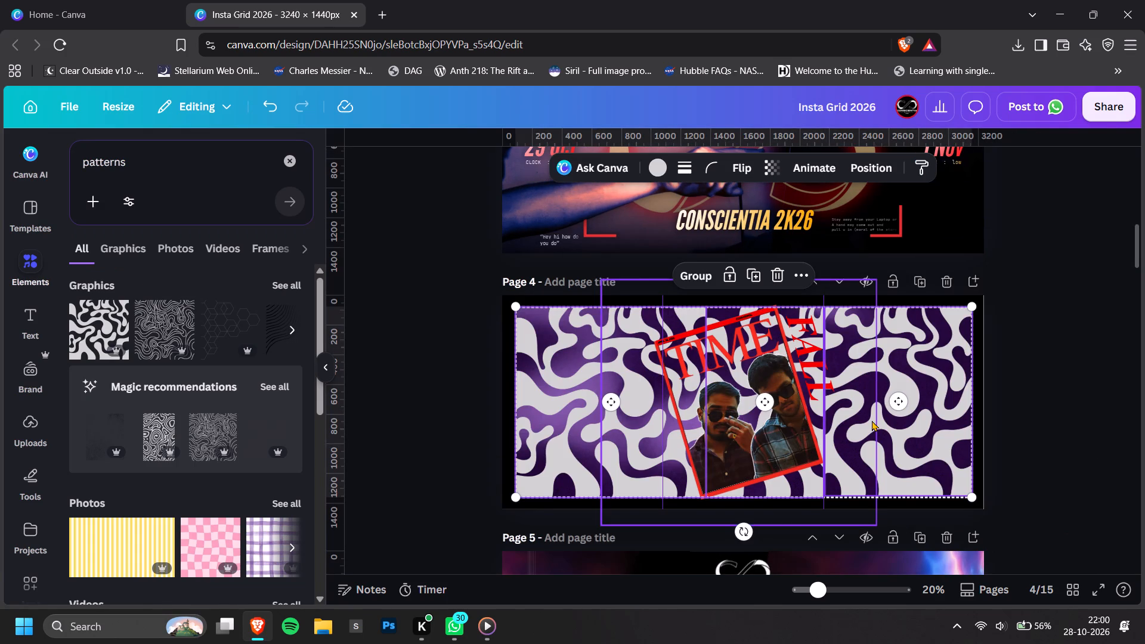
Recolour the three pattern pieces with the dark red already used in the design.
click(676, 159)
click(661, 163)
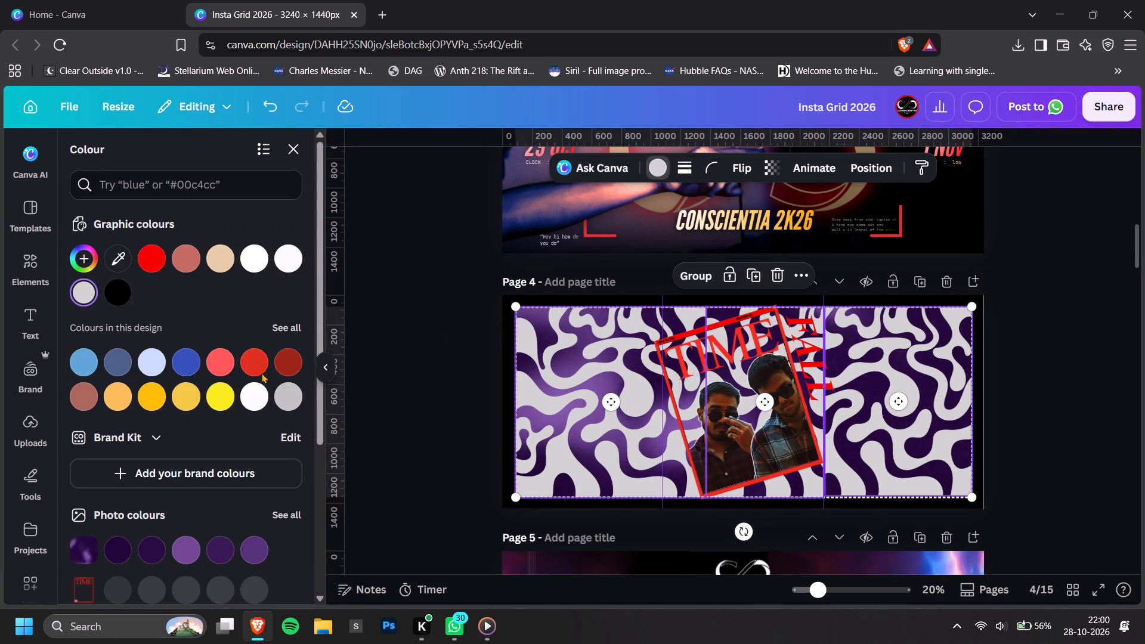
click(284, 369)
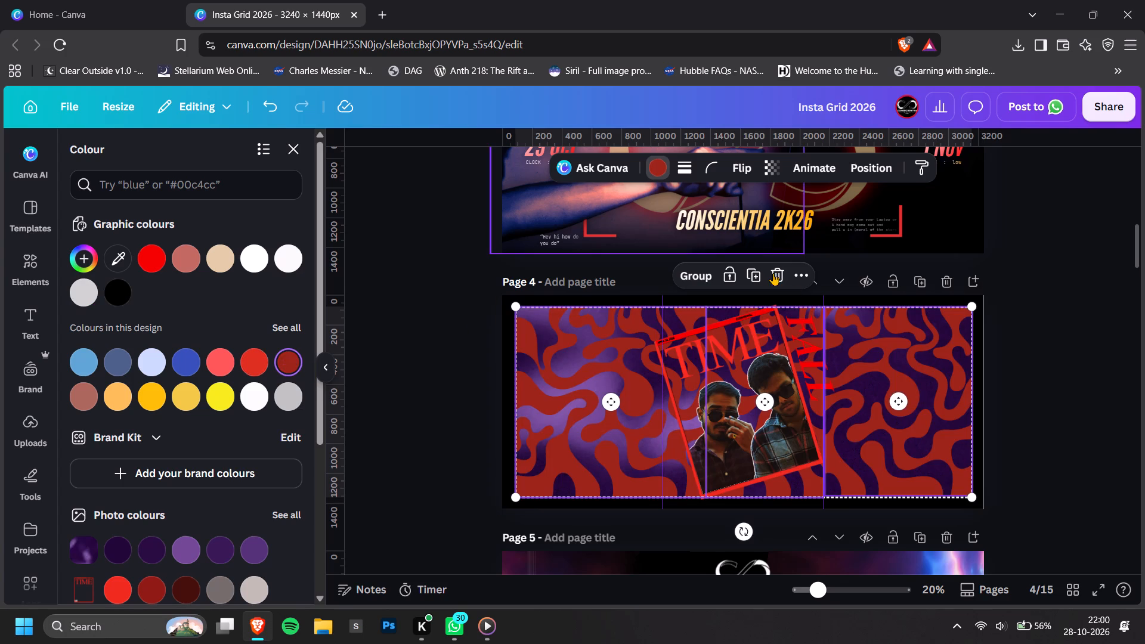
Make the three dark red pattern pieces semi-transparent so they blend into the purple background.
click(775, 174)
drag(707, 235, 707, 234)
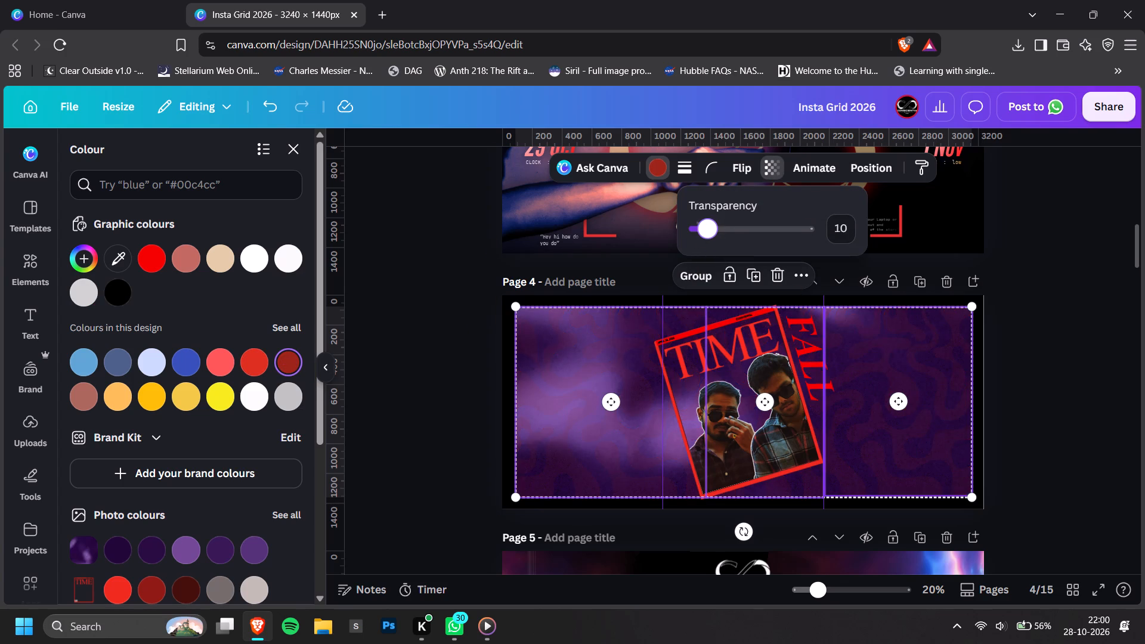
drag(707, 234, 734, 250)
double_click(1084, 262)
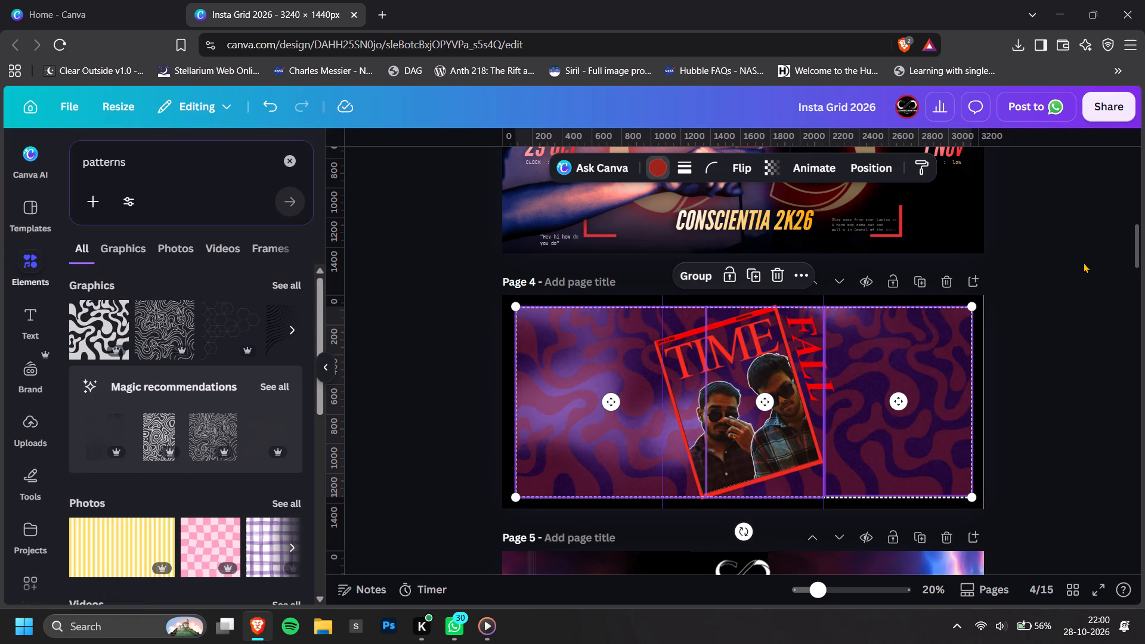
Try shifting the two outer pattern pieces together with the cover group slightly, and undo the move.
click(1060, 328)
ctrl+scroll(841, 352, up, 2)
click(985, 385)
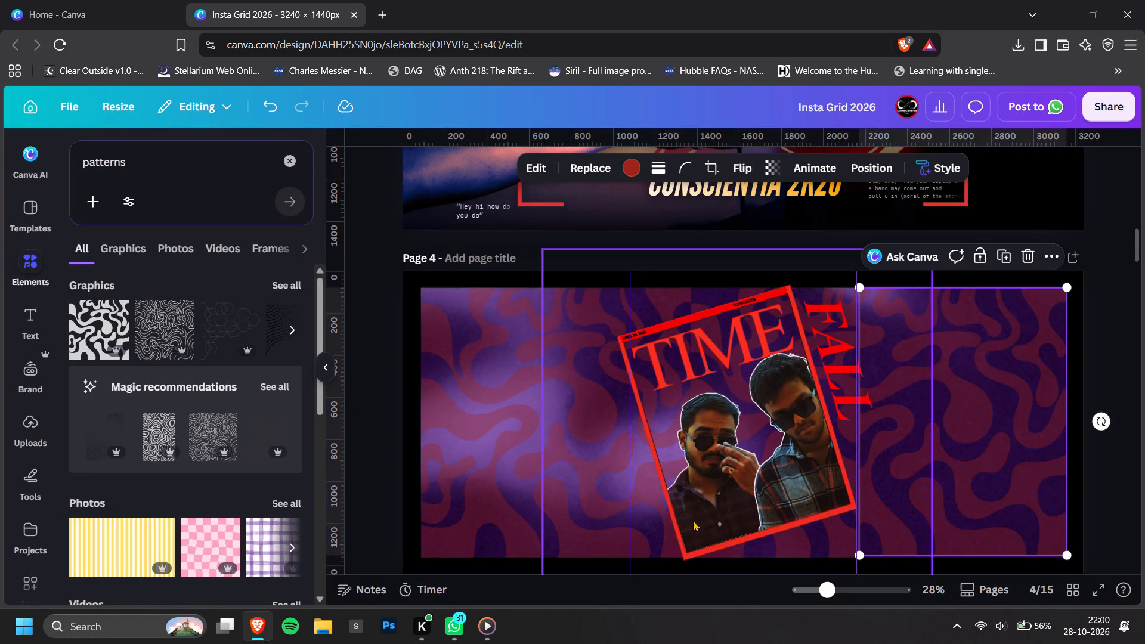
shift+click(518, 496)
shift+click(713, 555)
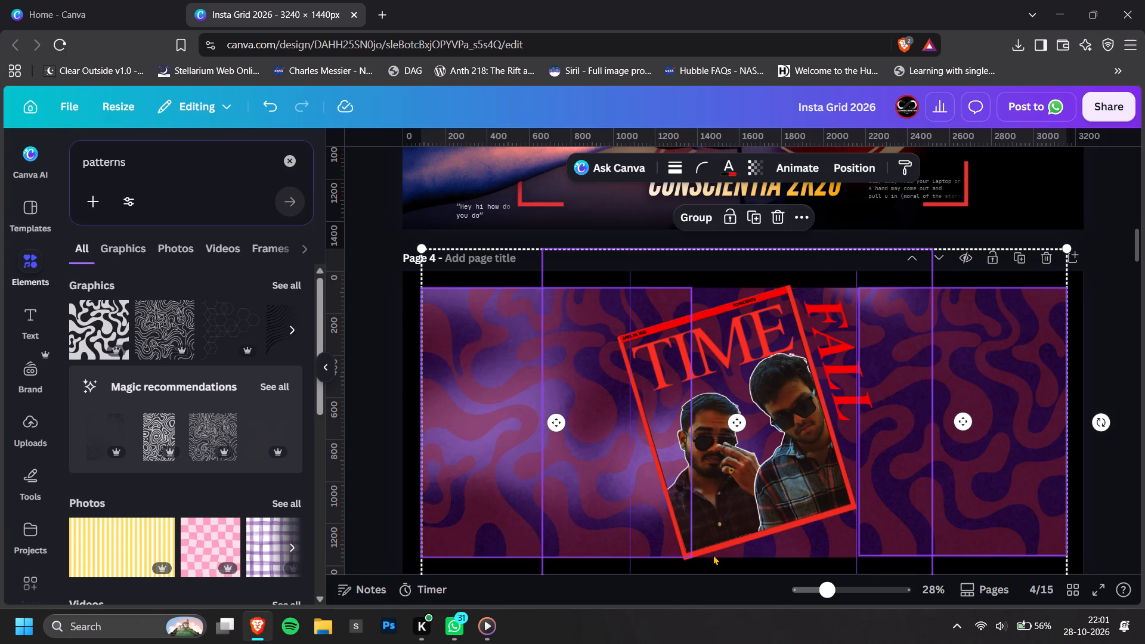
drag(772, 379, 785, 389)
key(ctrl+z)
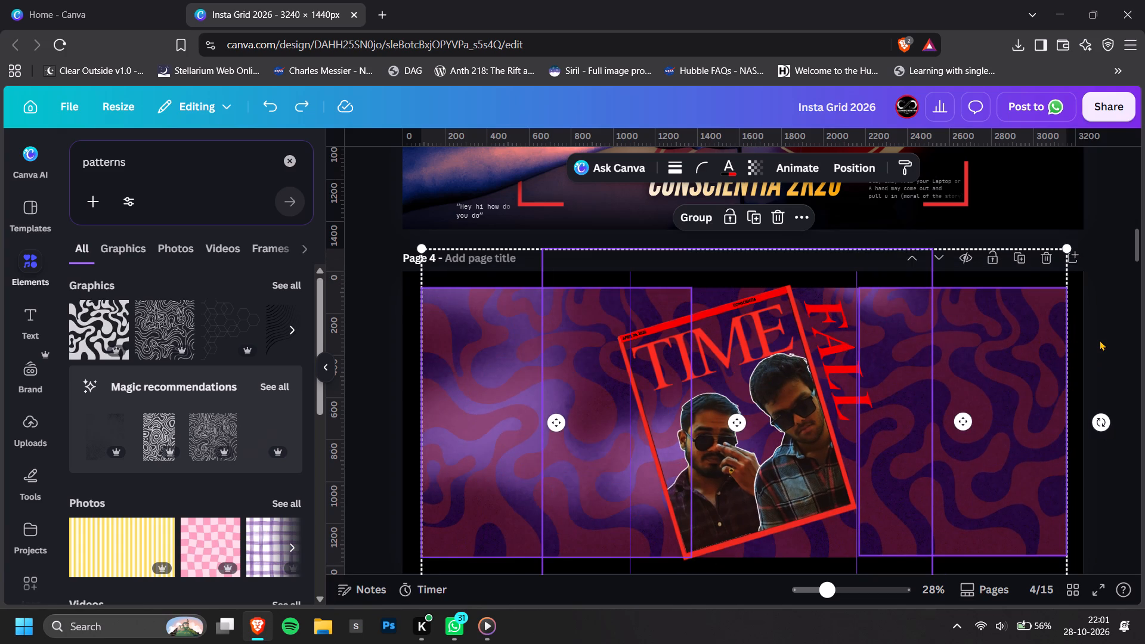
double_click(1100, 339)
Delete the rightmost pattern copy beside the cover on page 4.
click(962, 404)
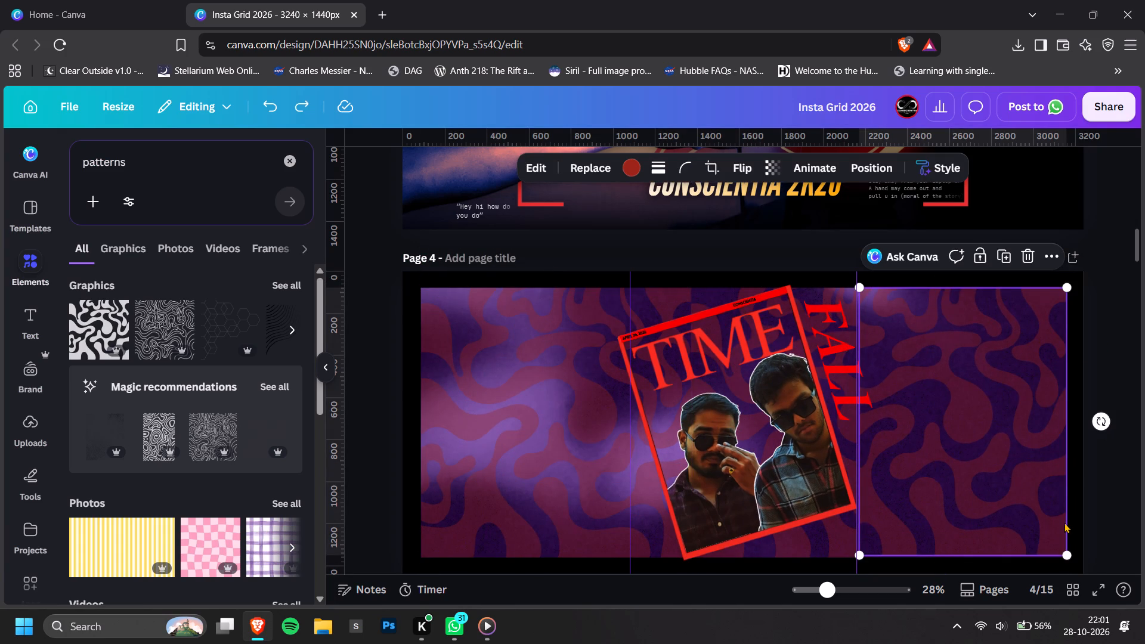
ctrl+scroll(988, 527, up, 1)
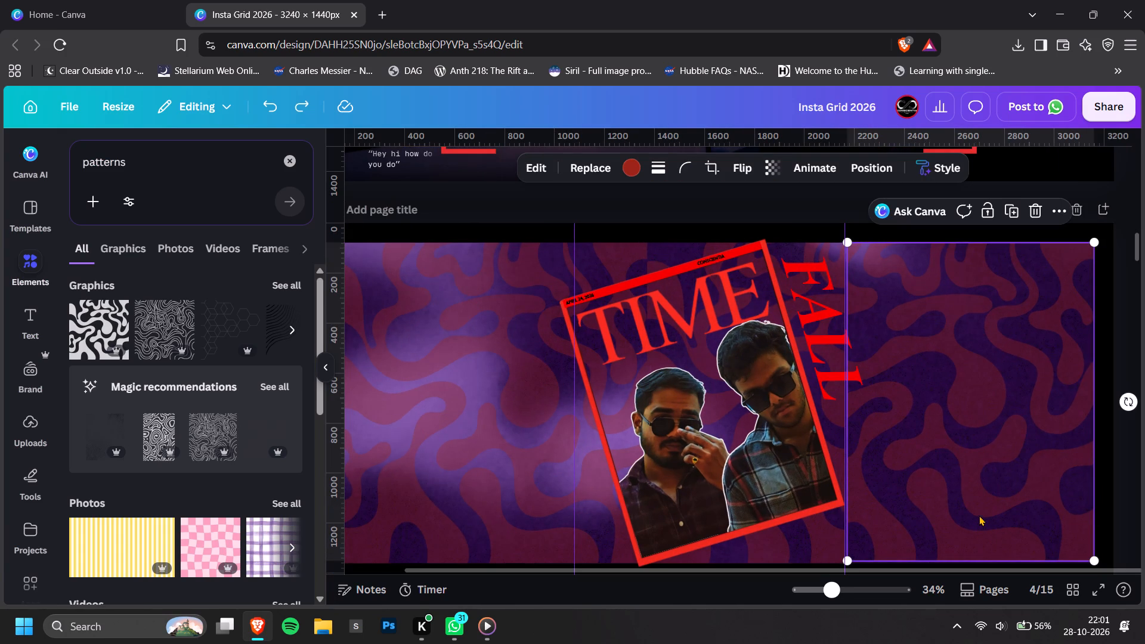
key(BackSpace)
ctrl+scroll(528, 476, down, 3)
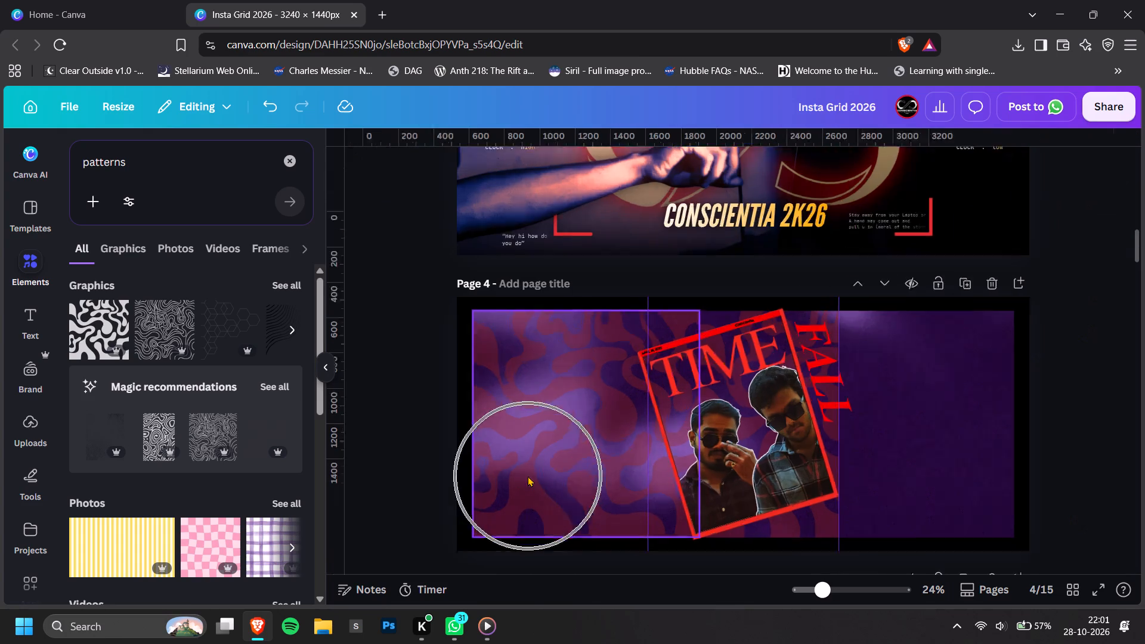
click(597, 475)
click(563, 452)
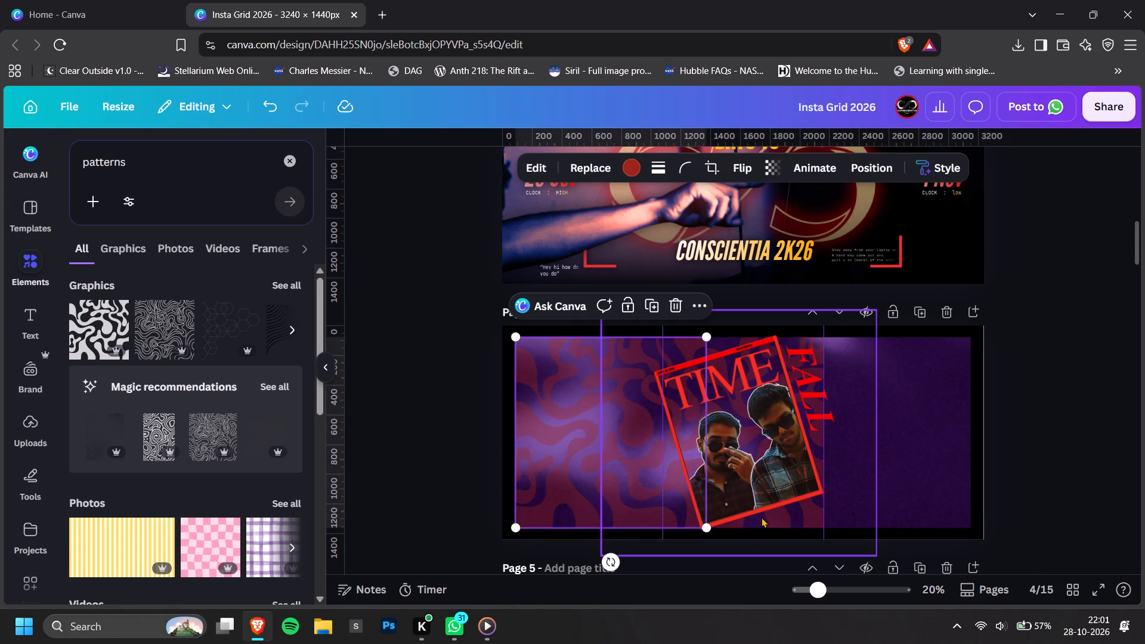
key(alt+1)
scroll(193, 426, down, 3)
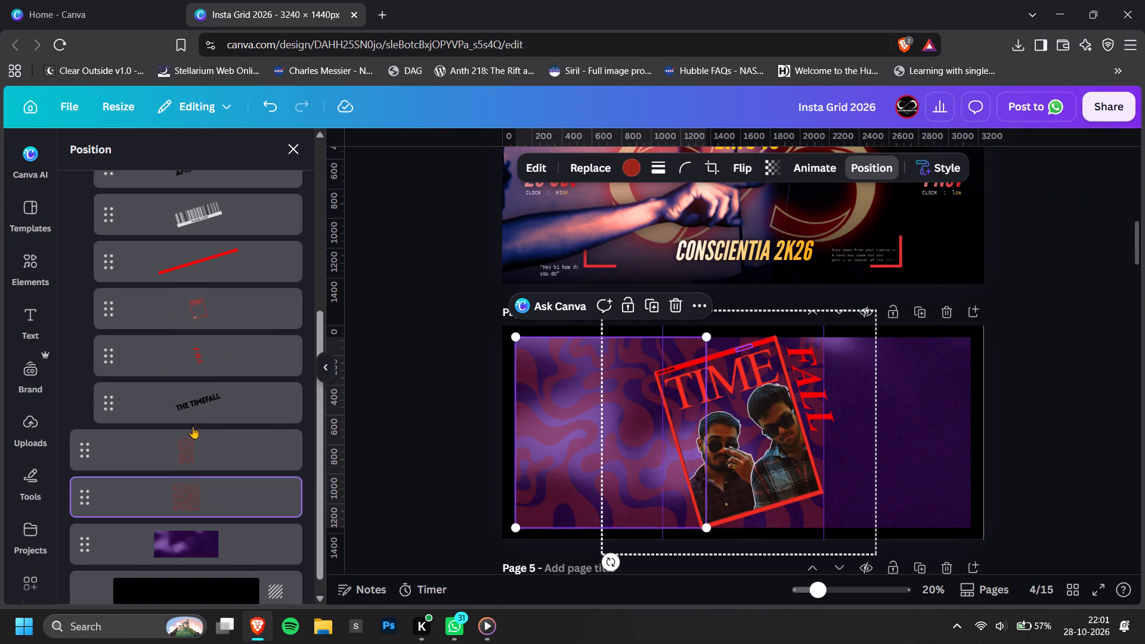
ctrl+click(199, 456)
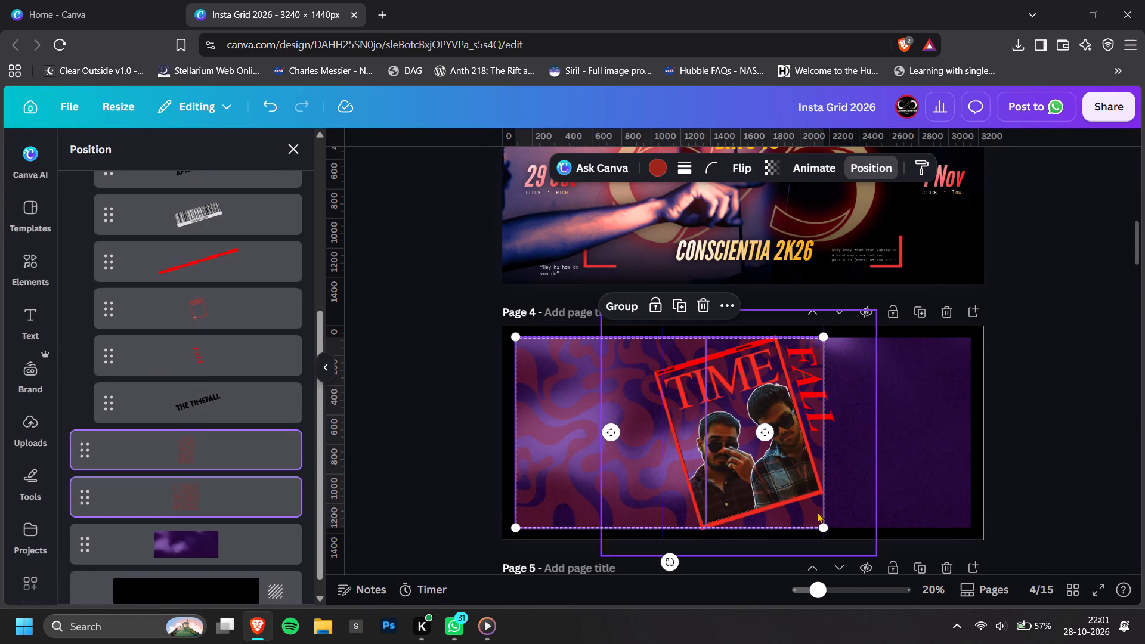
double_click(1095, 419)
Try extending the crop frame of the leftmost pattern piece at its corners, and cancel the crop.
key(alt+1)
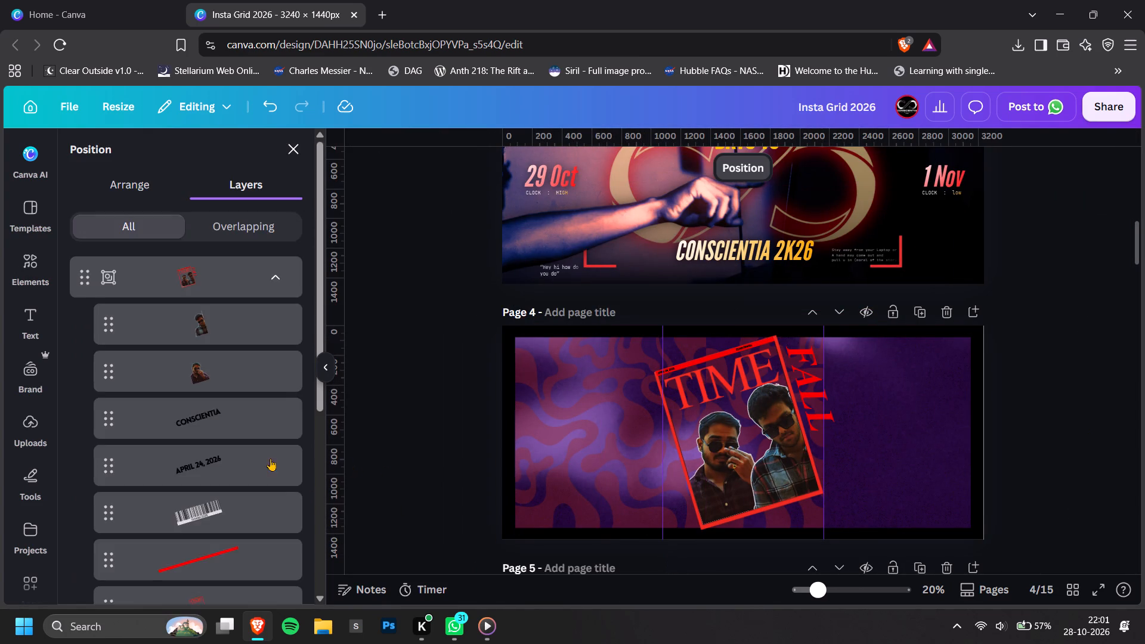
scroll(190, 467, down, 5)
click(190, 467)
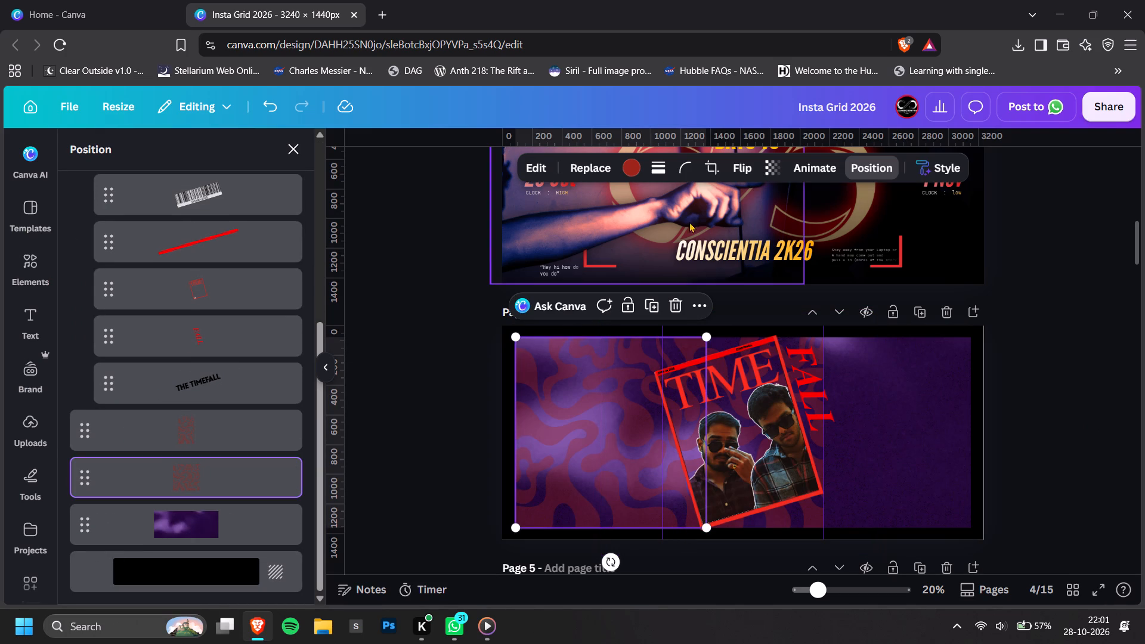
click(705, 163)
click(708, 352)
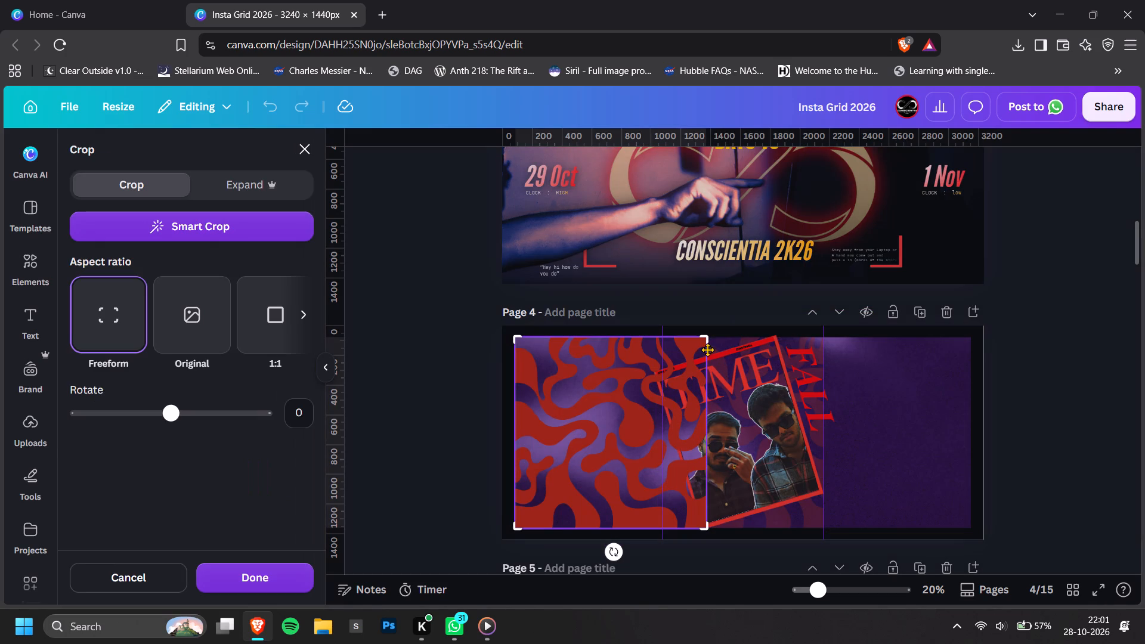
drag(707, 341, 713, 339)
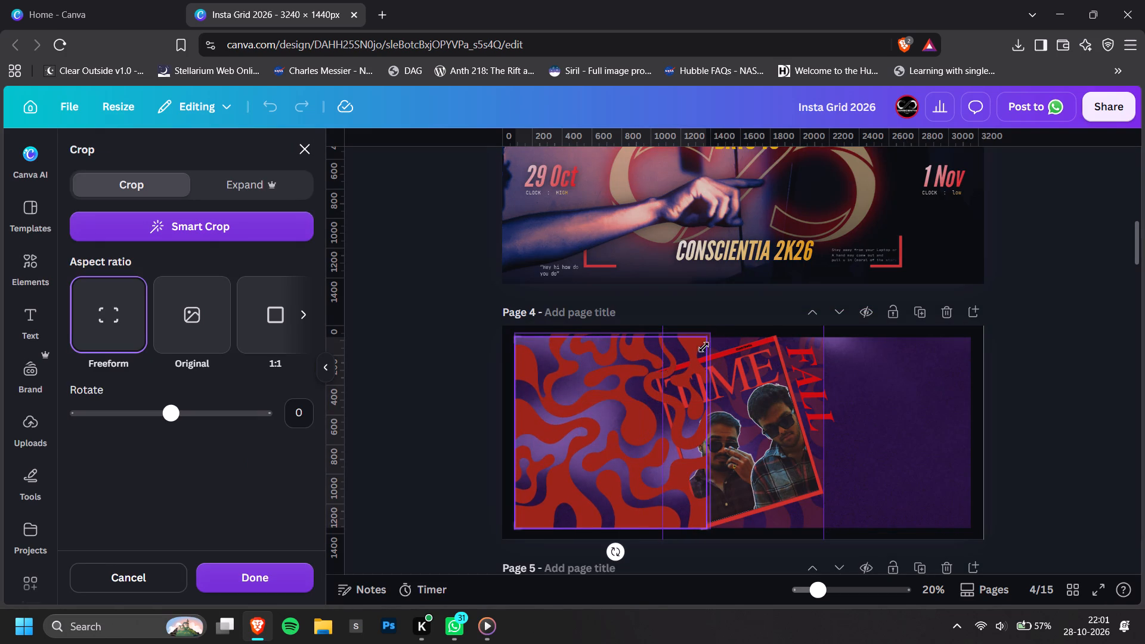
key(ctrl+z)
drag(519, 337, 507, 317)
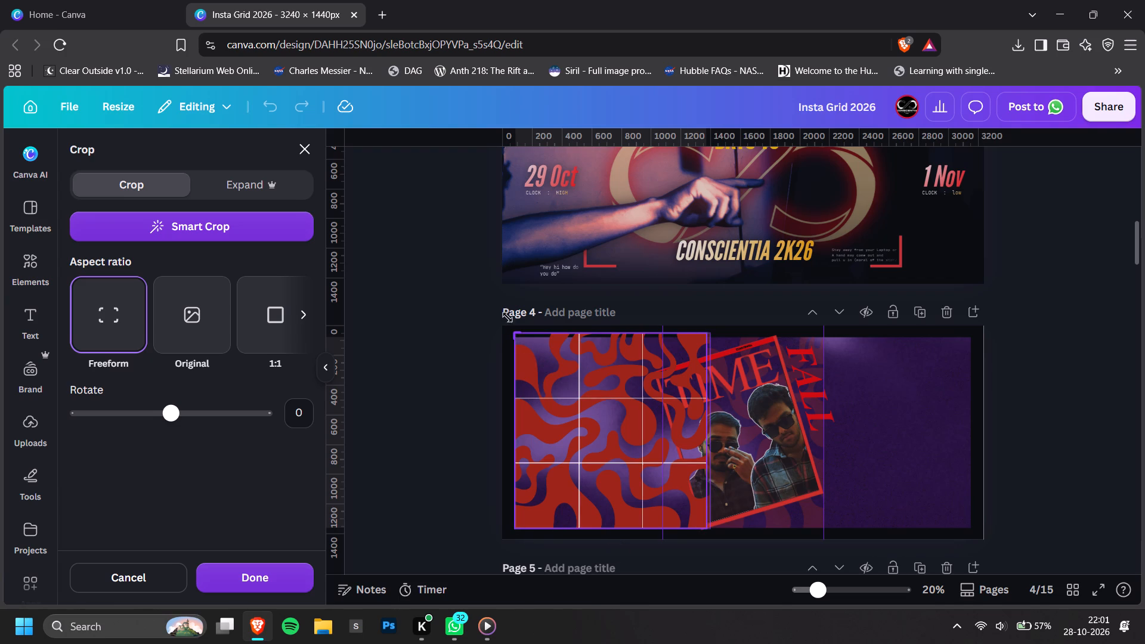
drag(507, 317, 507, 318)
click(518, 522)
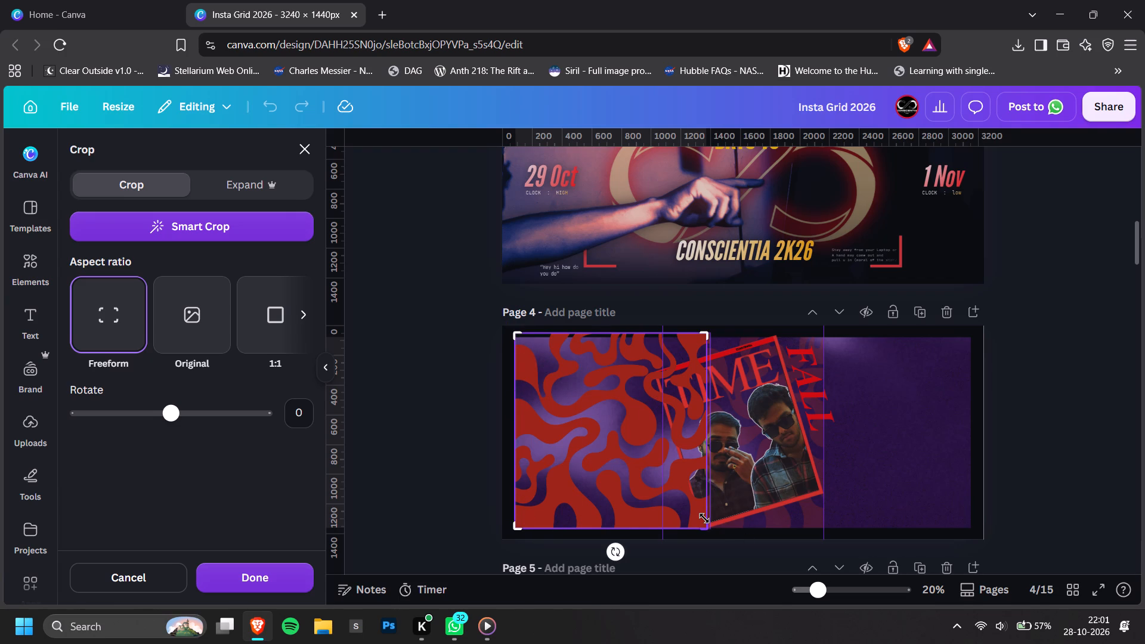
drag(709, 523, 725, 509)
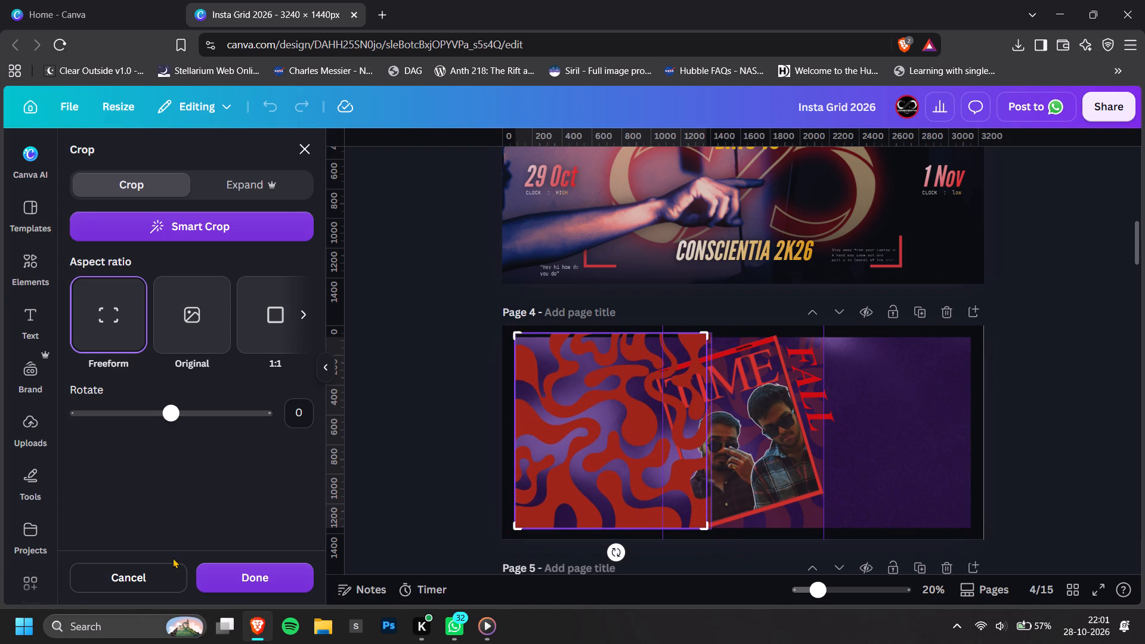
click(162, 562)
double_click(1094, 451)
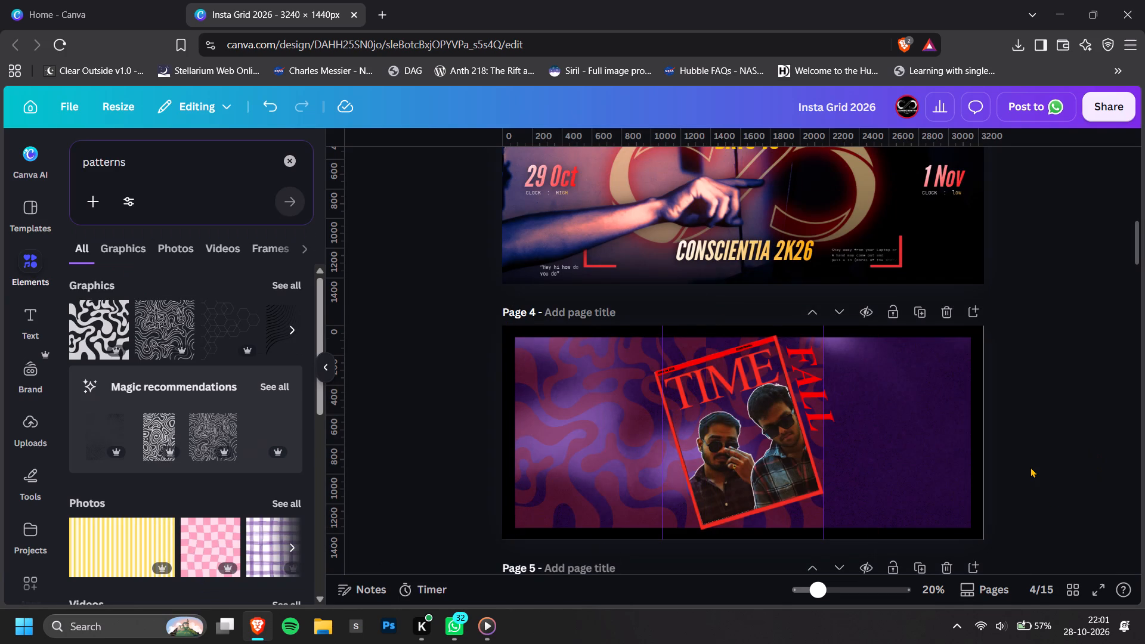
Duplicate the leftmost pattern piece and place the copy just past the second vertical page guide, over the empty right part of the background.
ctrl+scroll(1030, 467, up, 1)
alt+drag(524, 500, 848, 494)
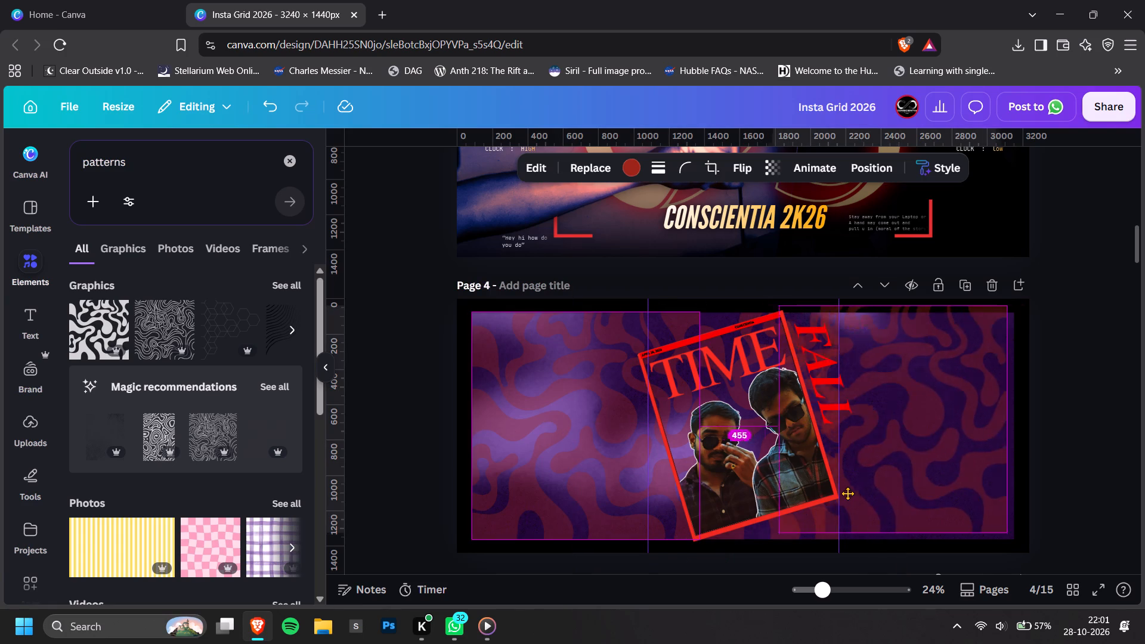
alt+drag(848, 494, 894, 499)
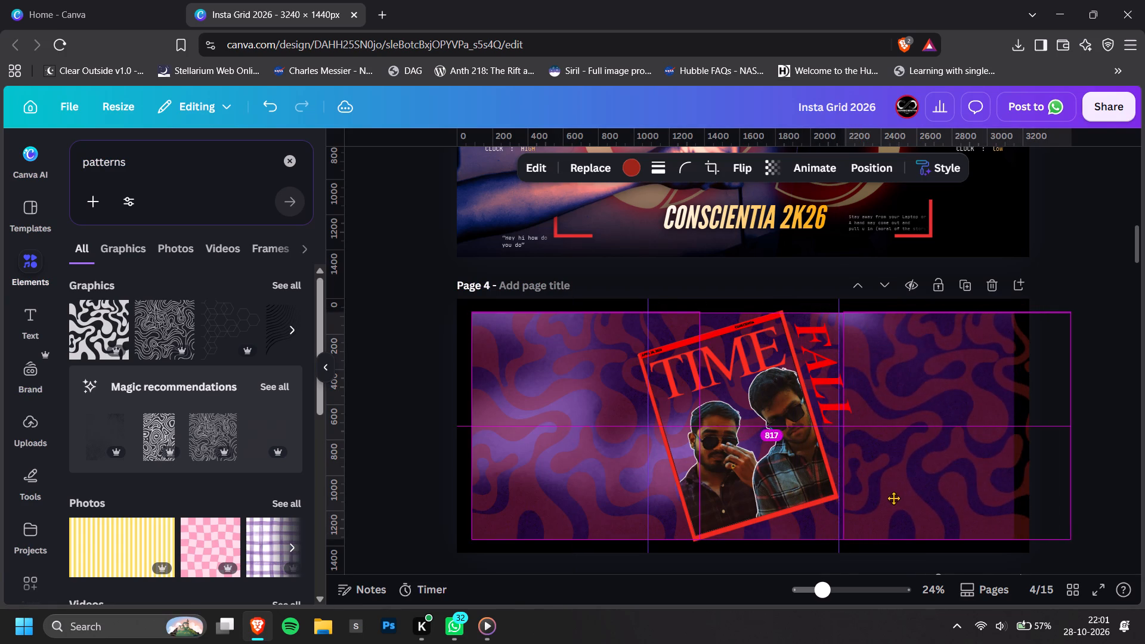
alt+drag(894, 499, 893, 505)
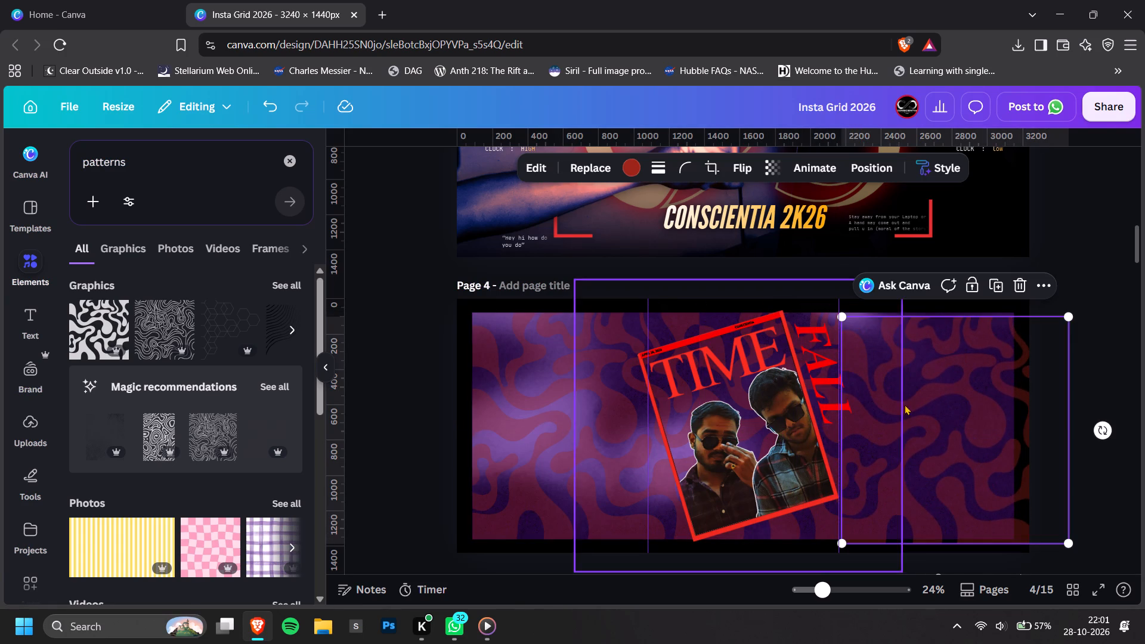
Enlarge the new right pattern copy slightly and align its left edge with the second vertical page guide.
drag(1074, 318, 1079, 314)
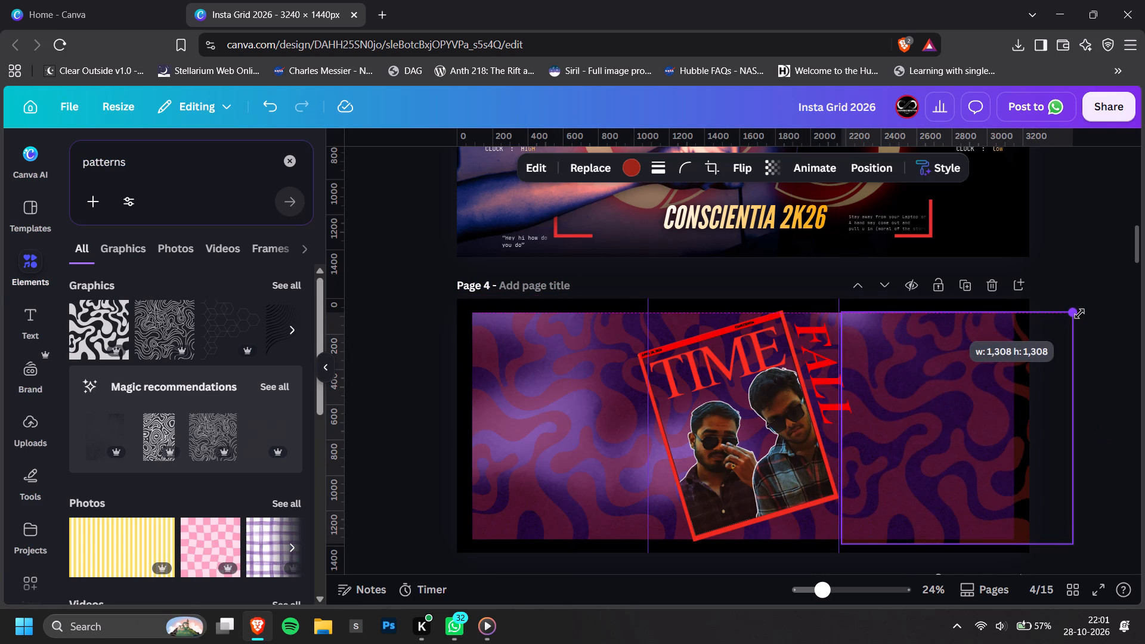
drag(1079, 314, 1089, 306)
ctrl+scroll(945, 496, up, 8)
ctrl+scroll(732, 515, up, 1)
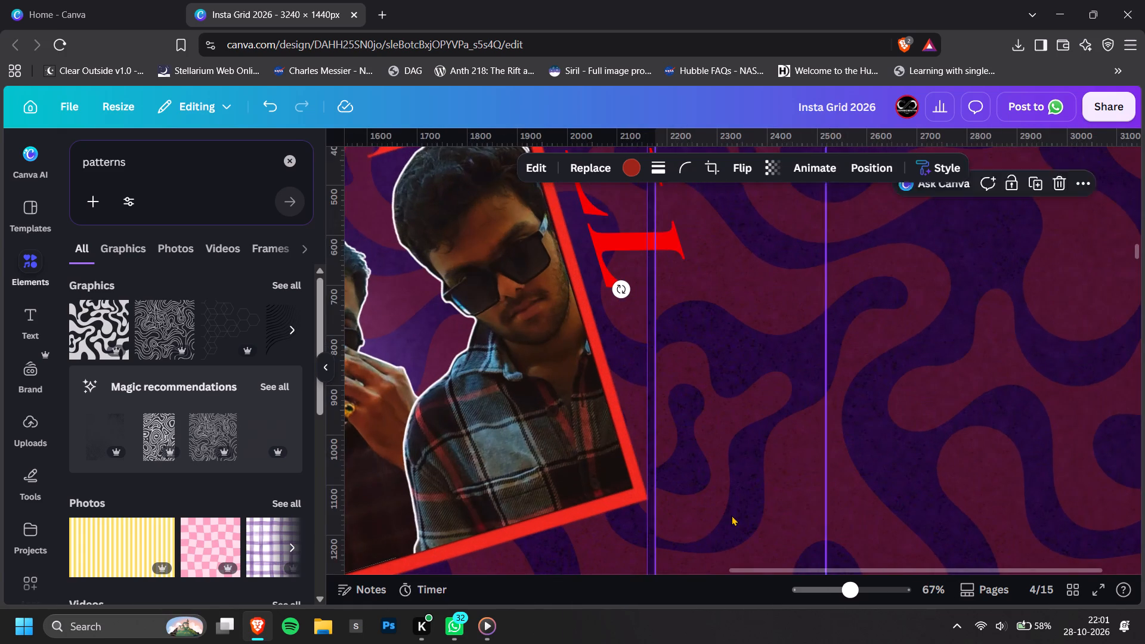
scroll(722, 512, down, 1)
drag(701, 380, 693, 377)
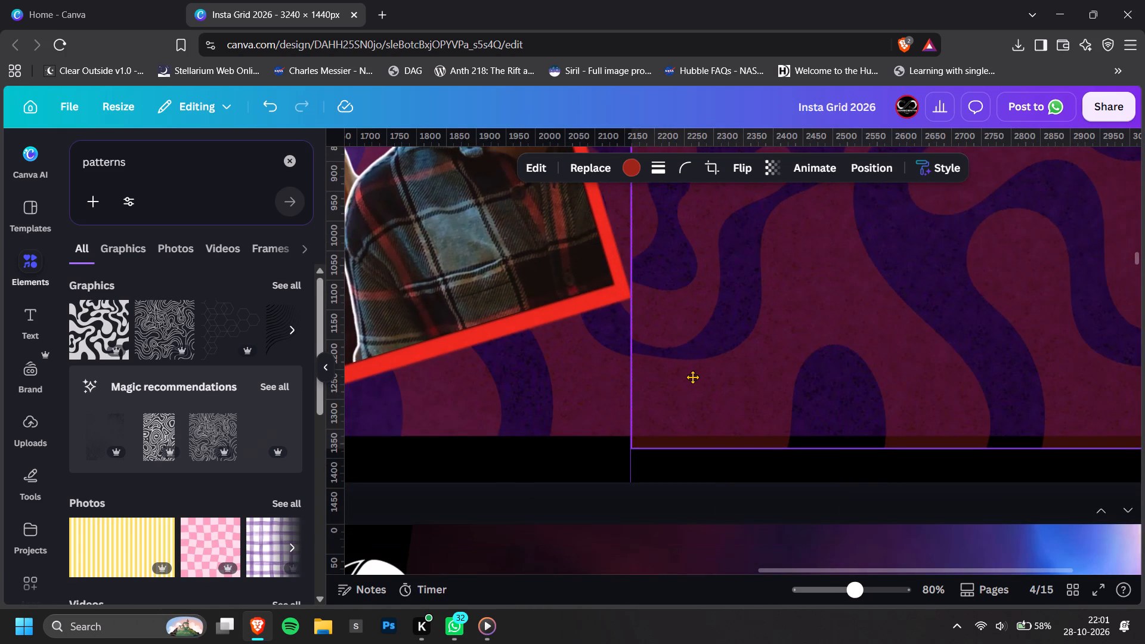
drag(693, 377, 694, 380)
ctrl+scroll(702, 380, down, 9)
double_click(1058, 386)
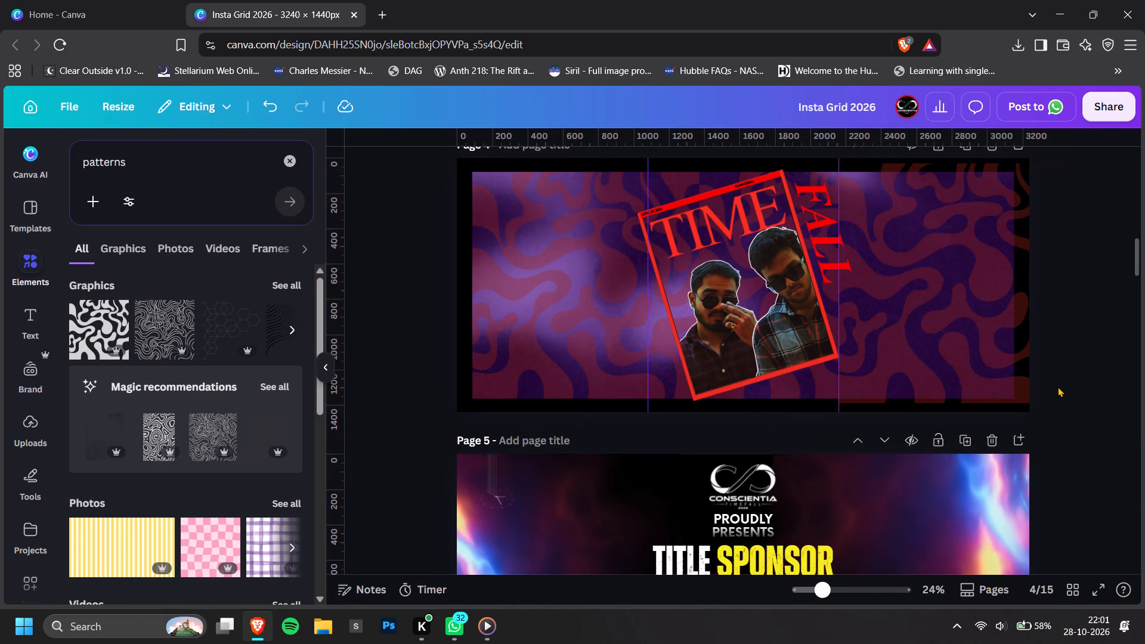
Crop the top and bottom of the new right pattern copy to match the purple background's upper and lower edges.
scroll(1058, 386, up, 1)
click(965, 386)
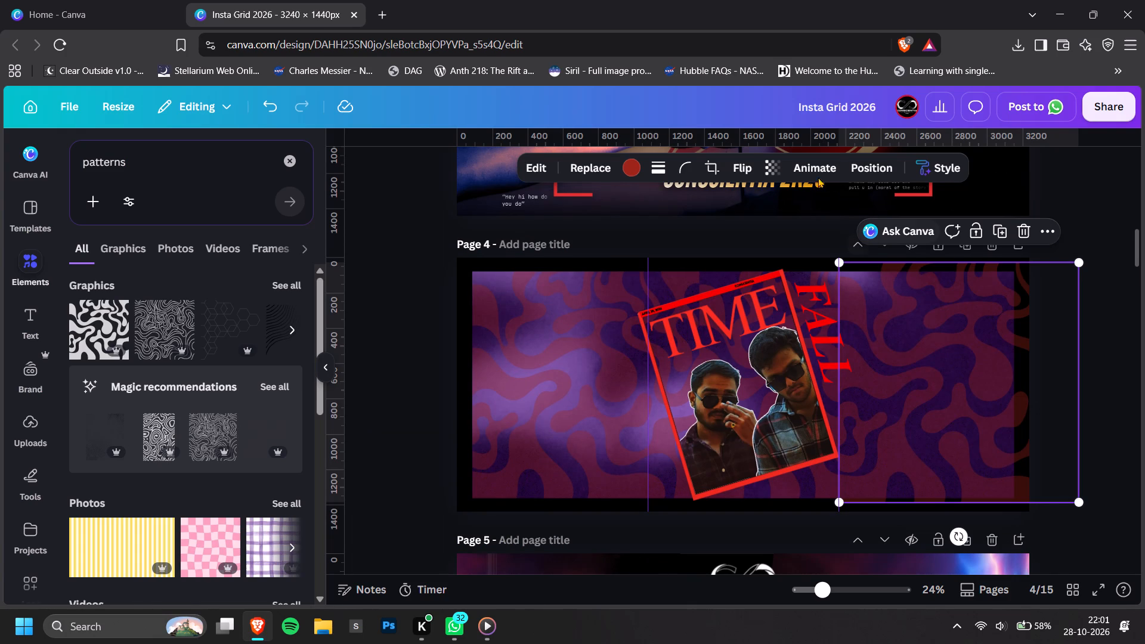
click(708, 162)
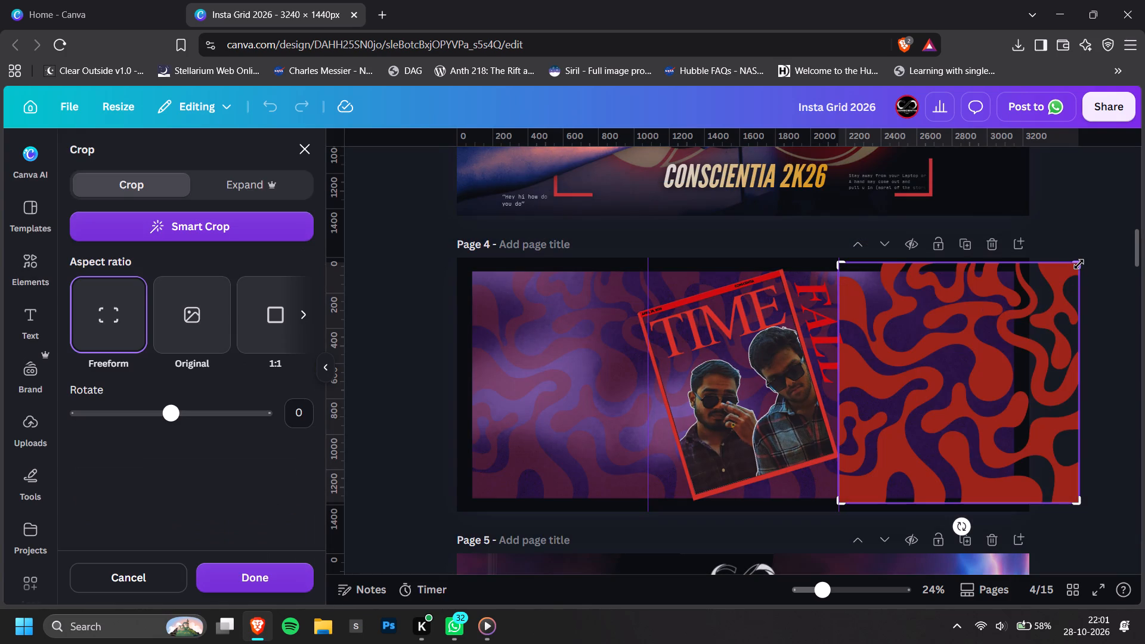
drag(1079, 264, 1078, 273)
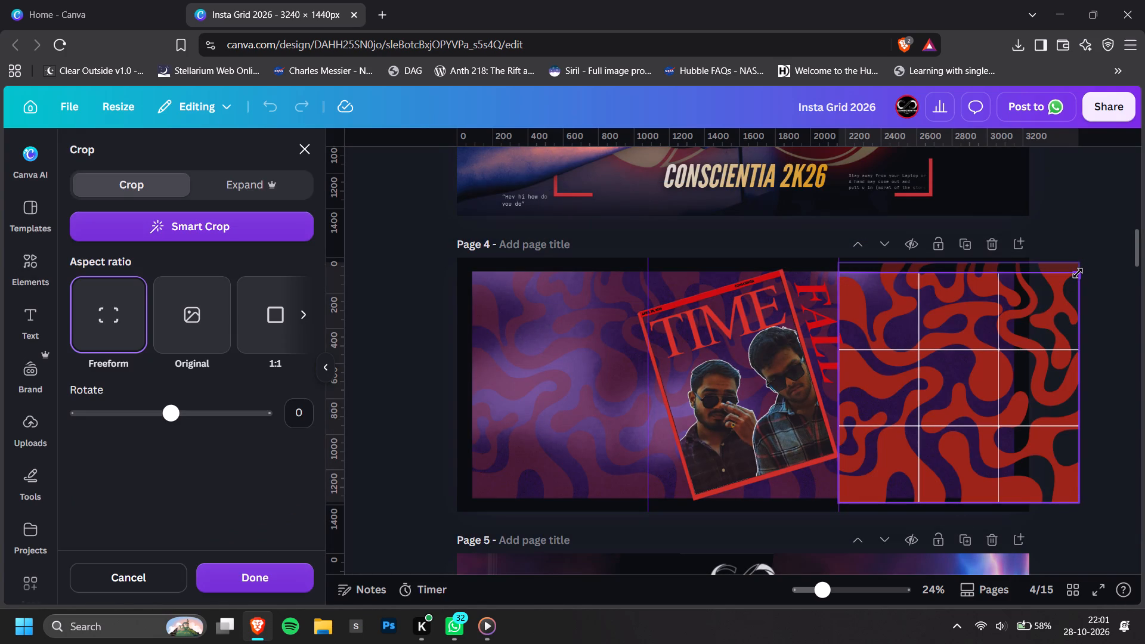
drag(1078, 273, 1076, 273)
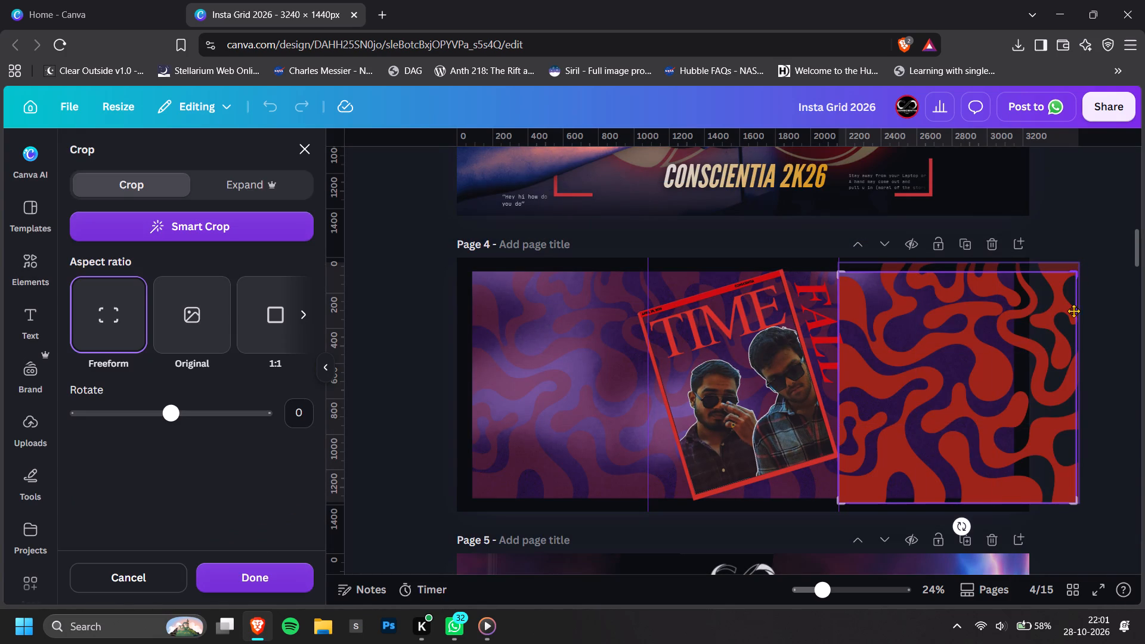
drag(1078, 504, 1085, 497)
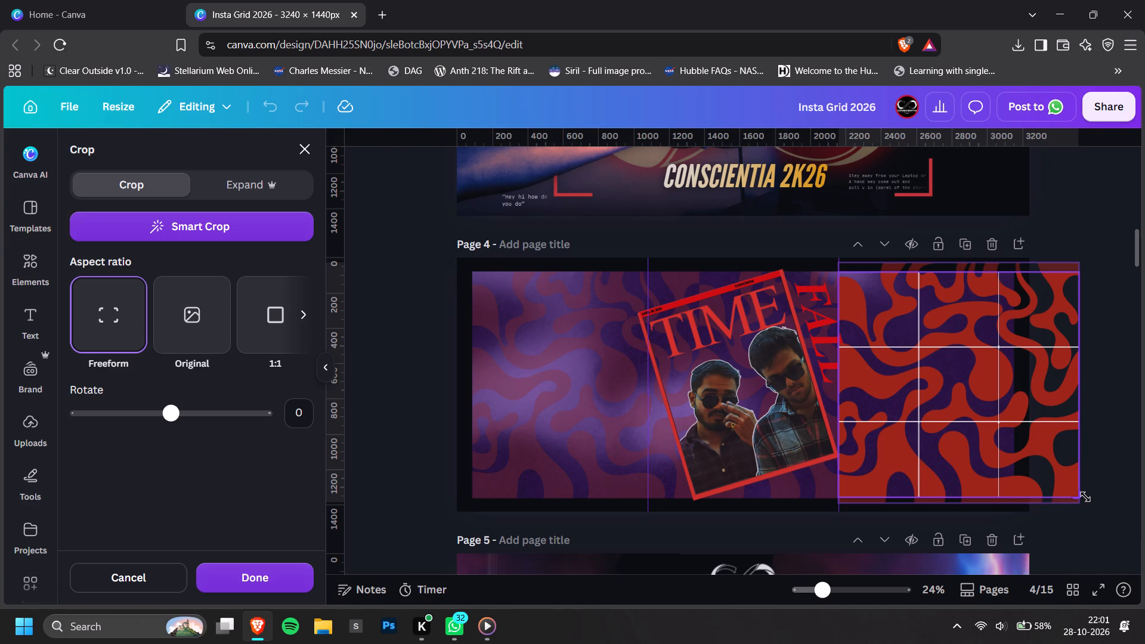
drag(1085, 497, 1086, 497)
click(1106, 521)
click(1074, 521)
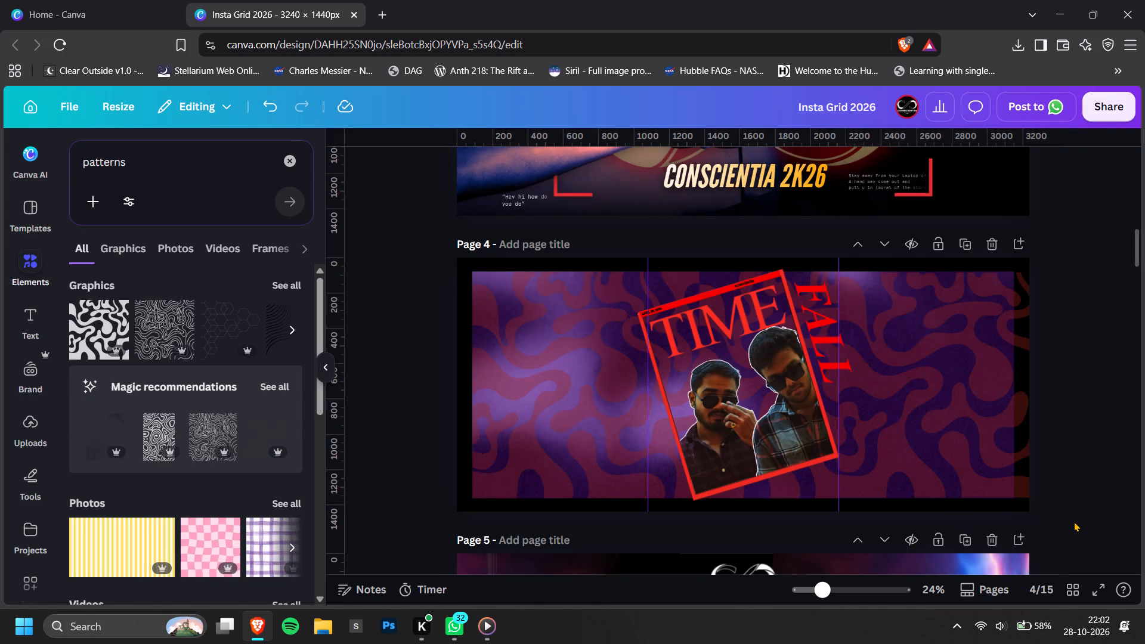
Crop the right pattern copy's outer side so it ends flush with the purple background's right edge and lower-right corner.
ctrl+scroll(1026, 436, down, 2)
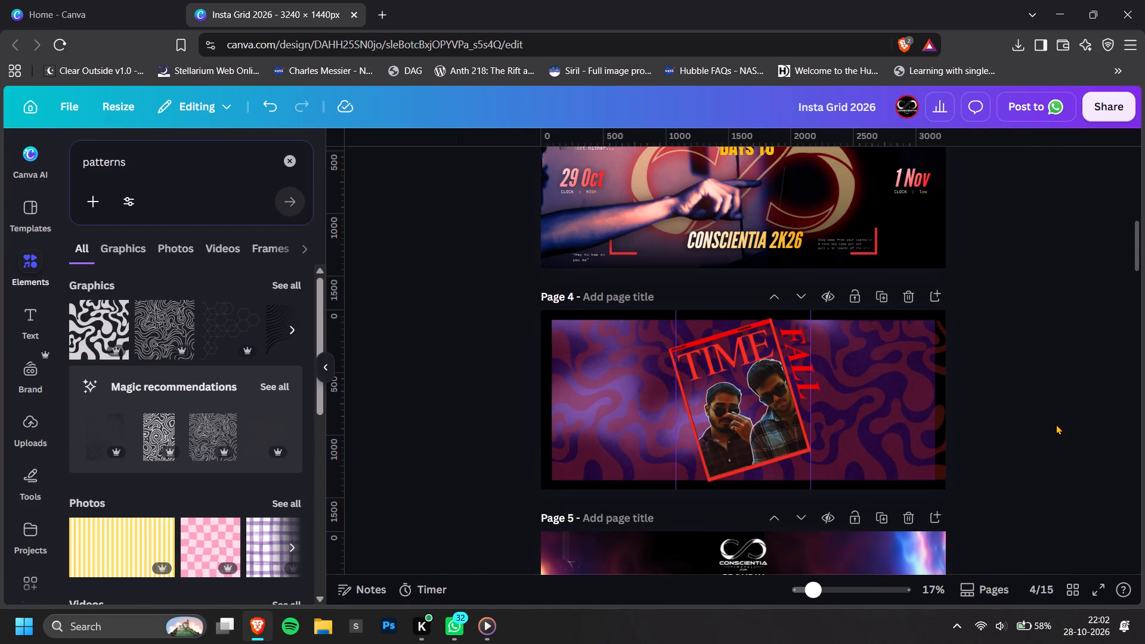
ctrl+scroll(1054, 424, up, 2)
click(1017, 413)
scroll(1017, 413, up, 1)
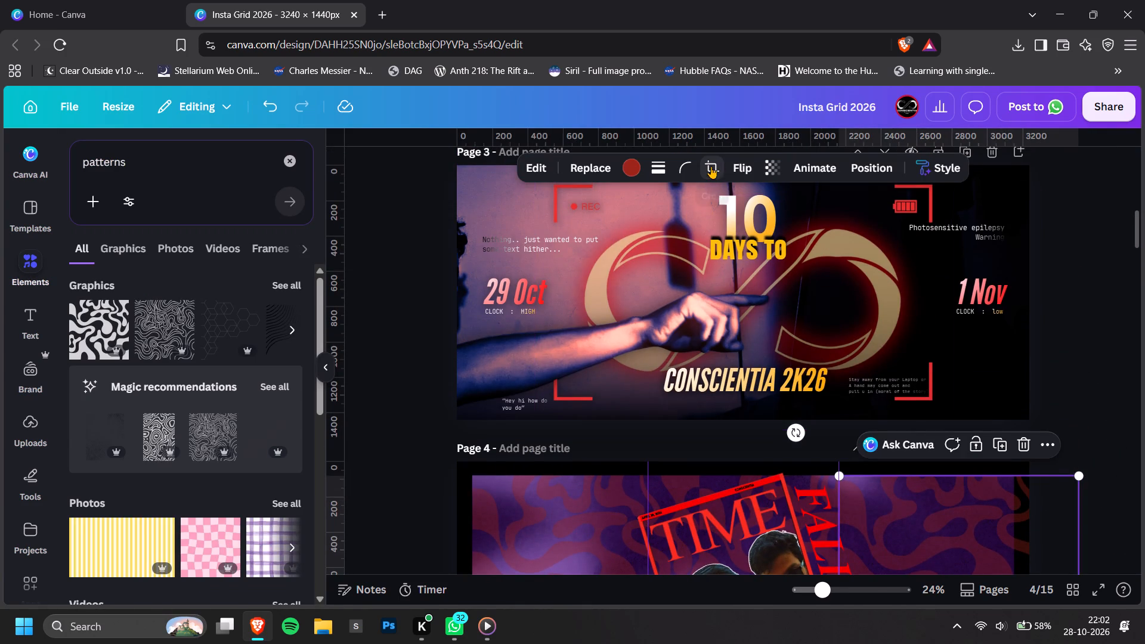
click(711, 166)
scroll(1022, 434, down, 2)
ctrl+scroll(1075, 510, up, 3)
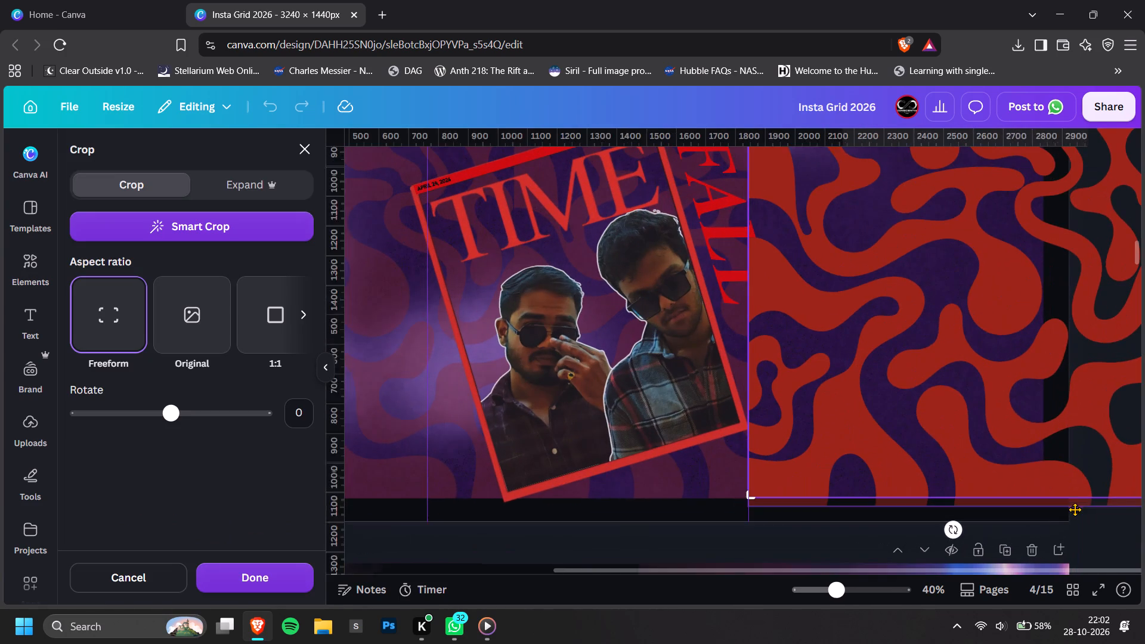
shift+scroll(1115, 497, down, 2)
drag(1123, 494, 1091, 494)
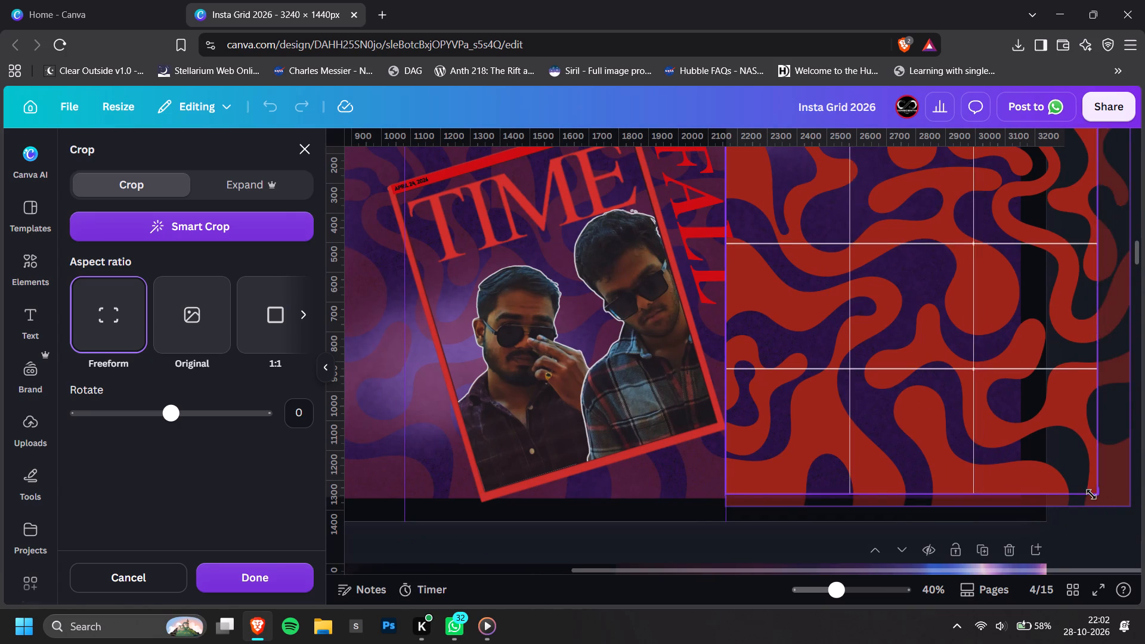
drag(1091, 494, 1038, 499)
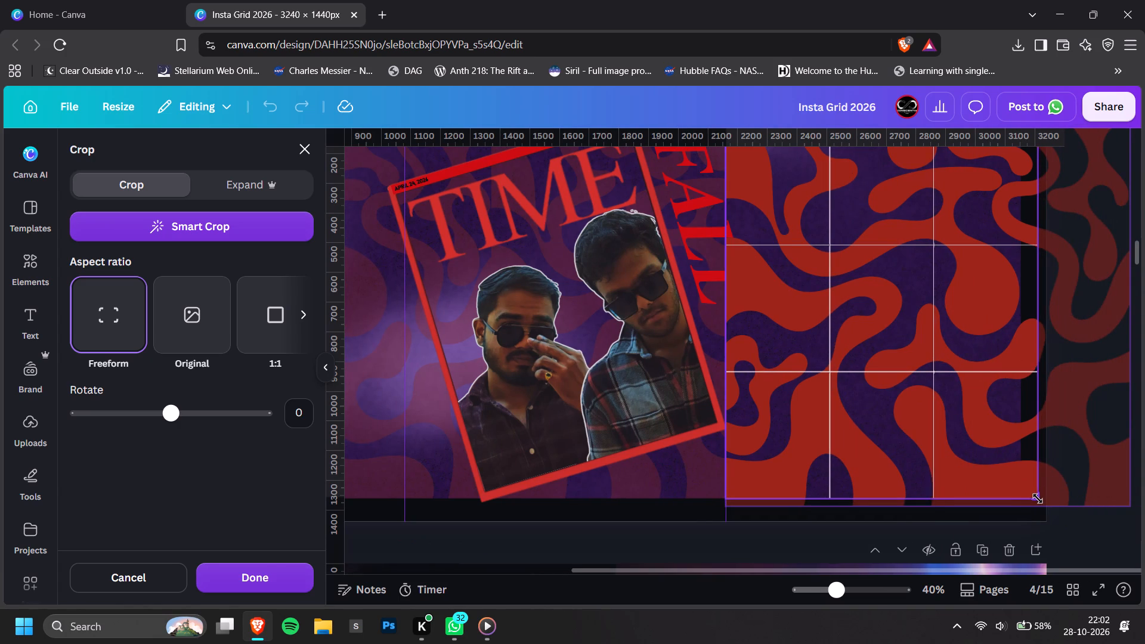
drag(1038, 499, 1022, 497)
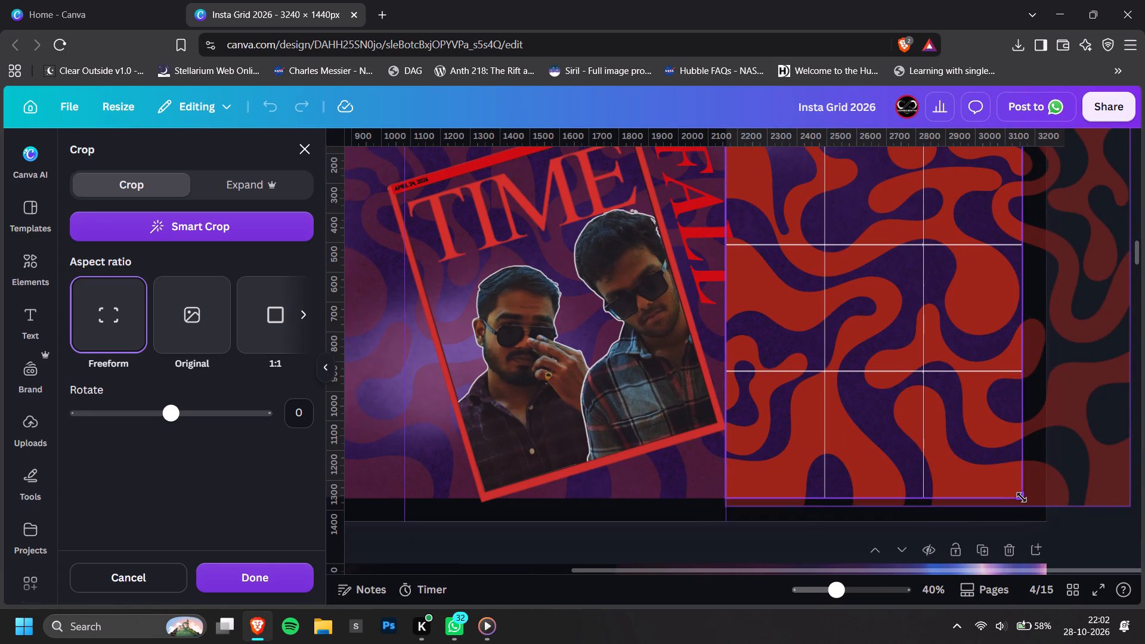
drag(1022, 497, 1021, 497)
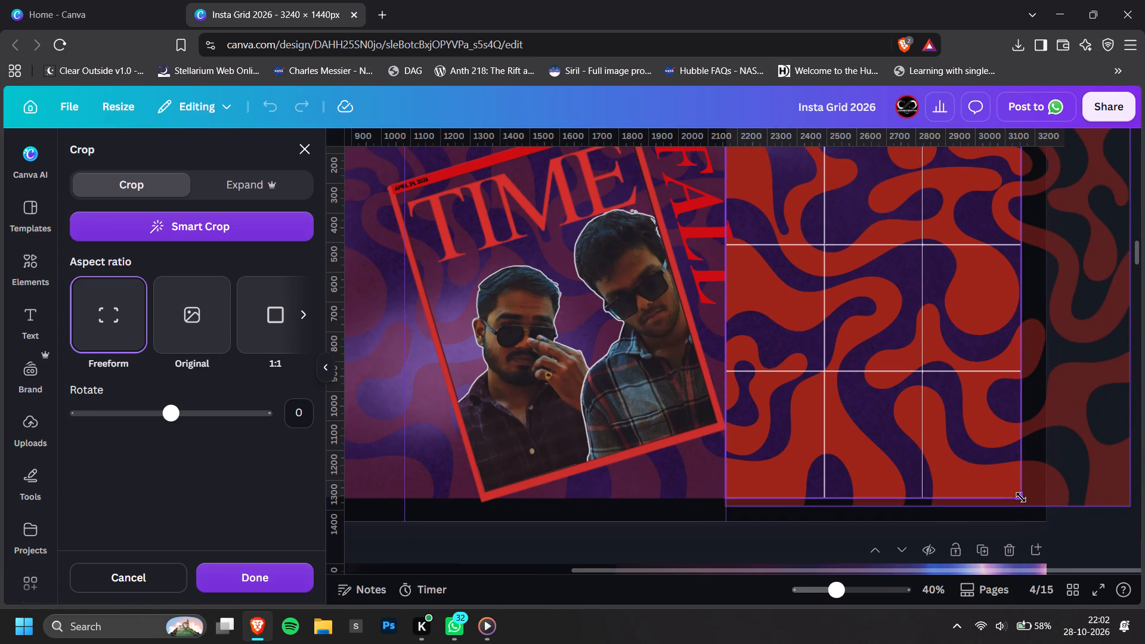
drag(1021, 497, 1022, 497)
click(1094, 513)
ctrl+scroll(1083, 532, down, 4)
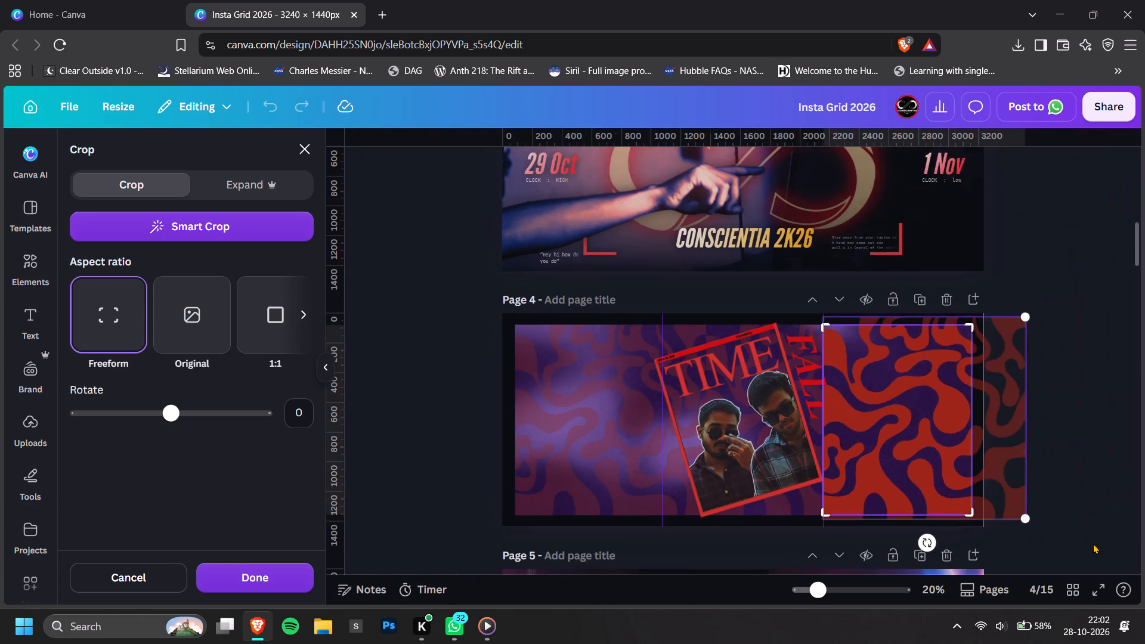
click(1093, 543)
click(1071, 541)
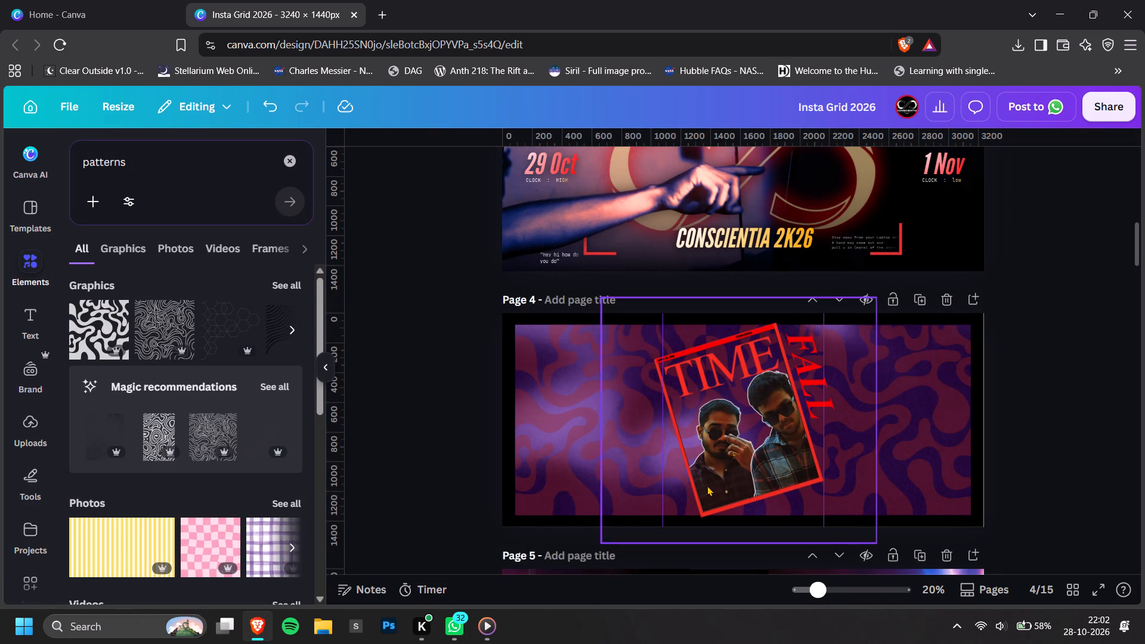
Select the purple background image beneath the pattern layers and set its brightness to -18 and contrast to 17.
click(590, 472)
key(alt+1)
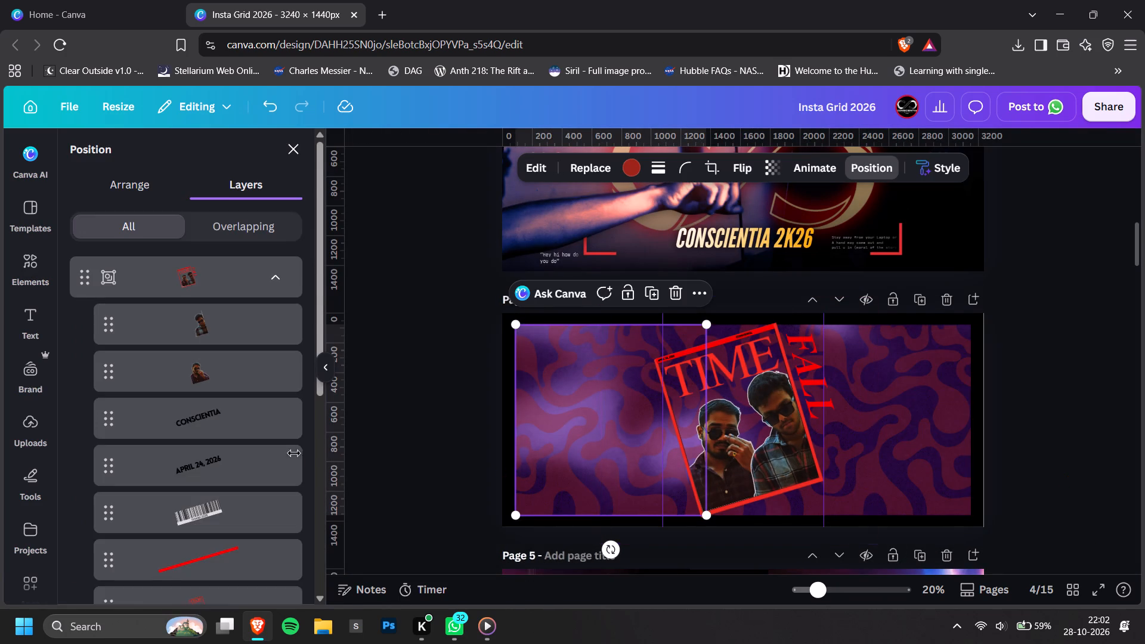
scroll(256, 436, down, 3)
scroll(197, 478, down, 3)
click(218, 521)
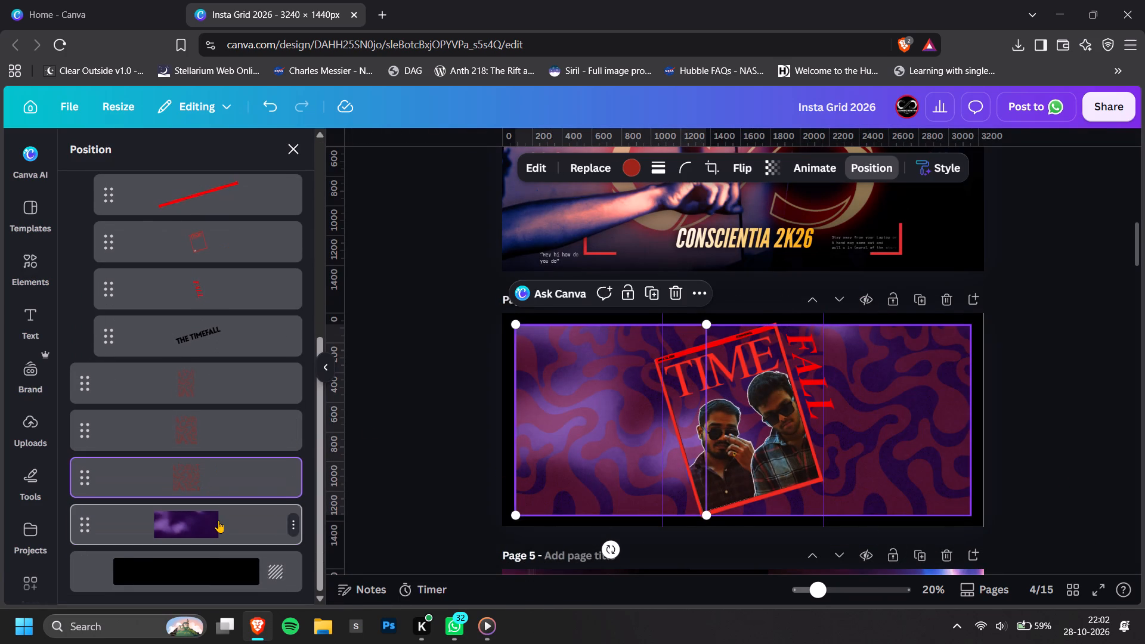
click(445, 169)
scroll(195, 346, up, 1)
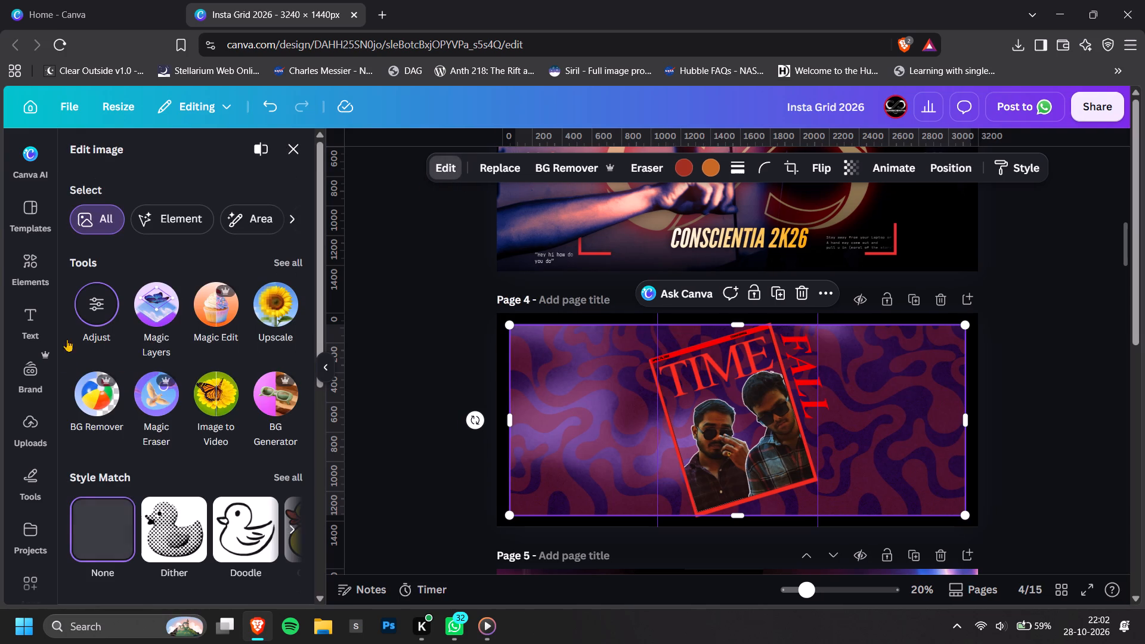
click(78, 309)
click(153, 483)
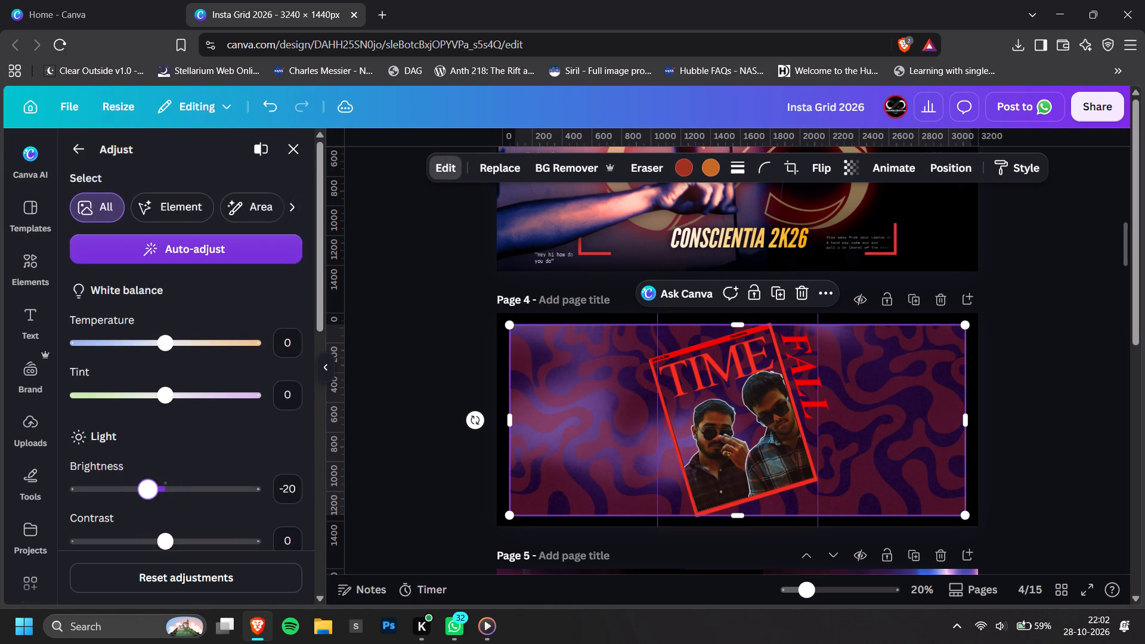
click(148, 484)
scroll(193, 457, down, 1)
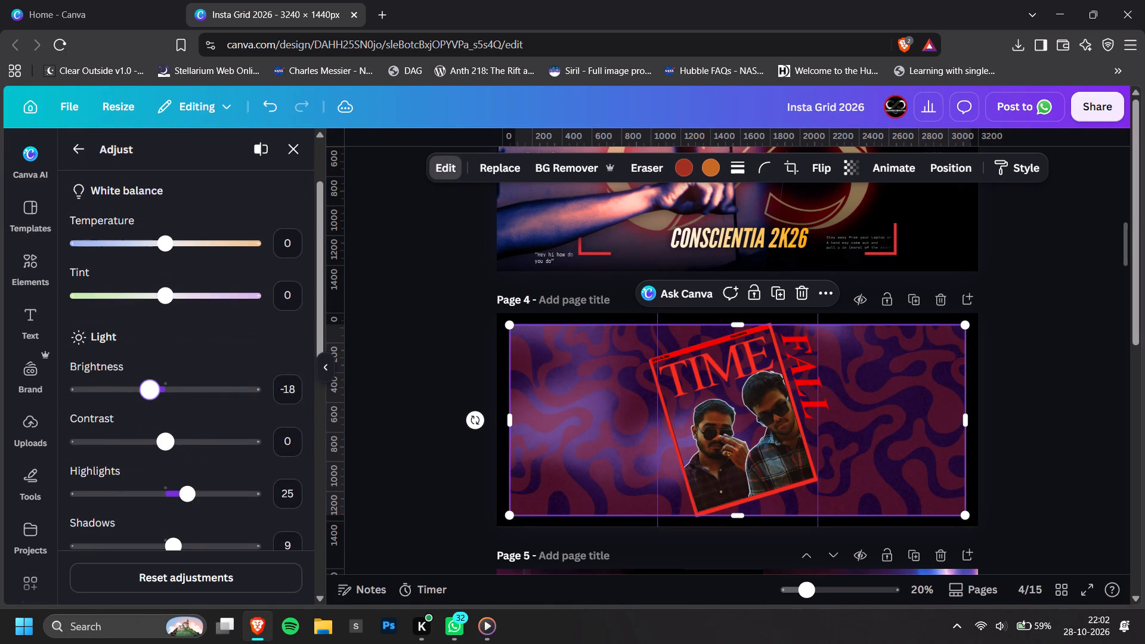
drag(170, 441, 181, 445)
Set the purple background image's highlights to 20 and shadows to 0.
scroll(199, 435, down, 1)
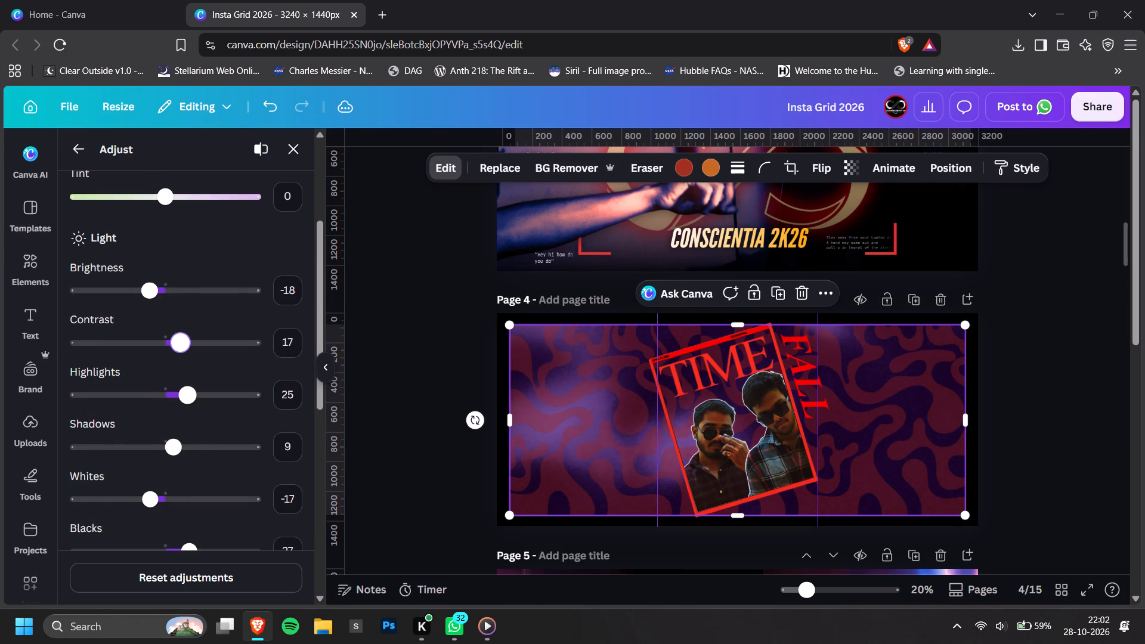
drag(187, 401, 174, 429)
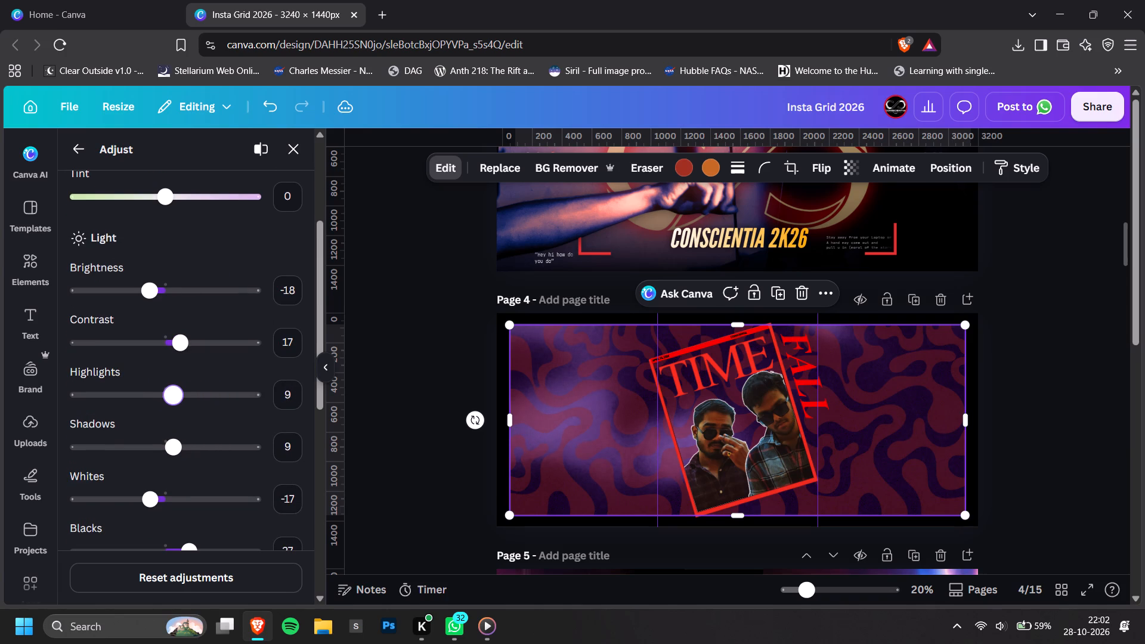
drag(174, 429, 184, 434)
drag(174, 449, 188, 447)
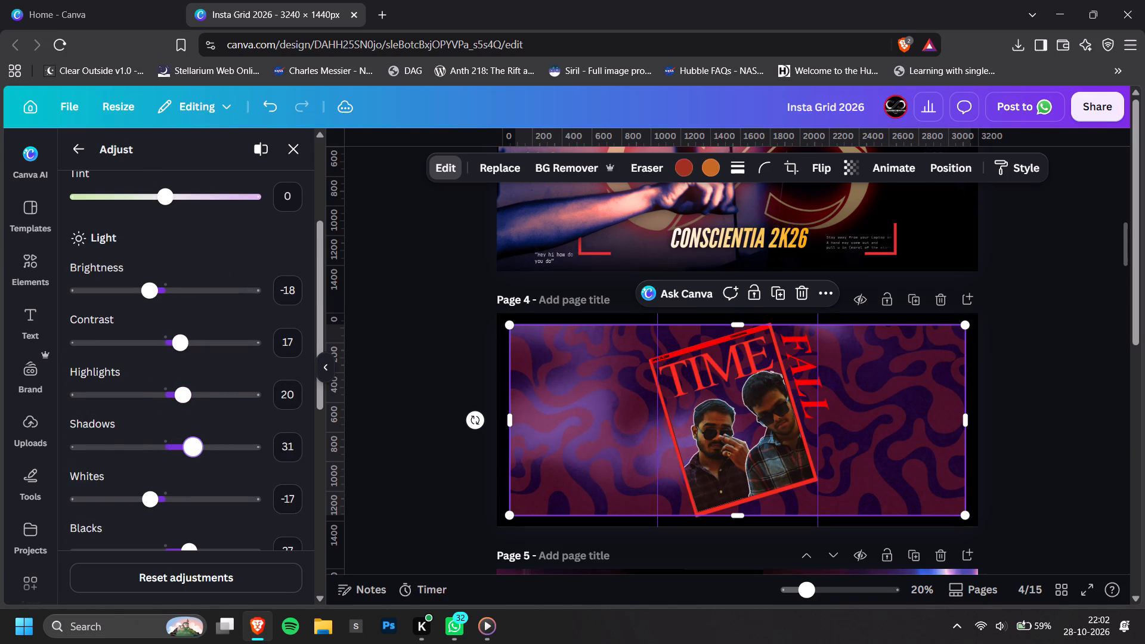
drag(188, 447, 162, 448)
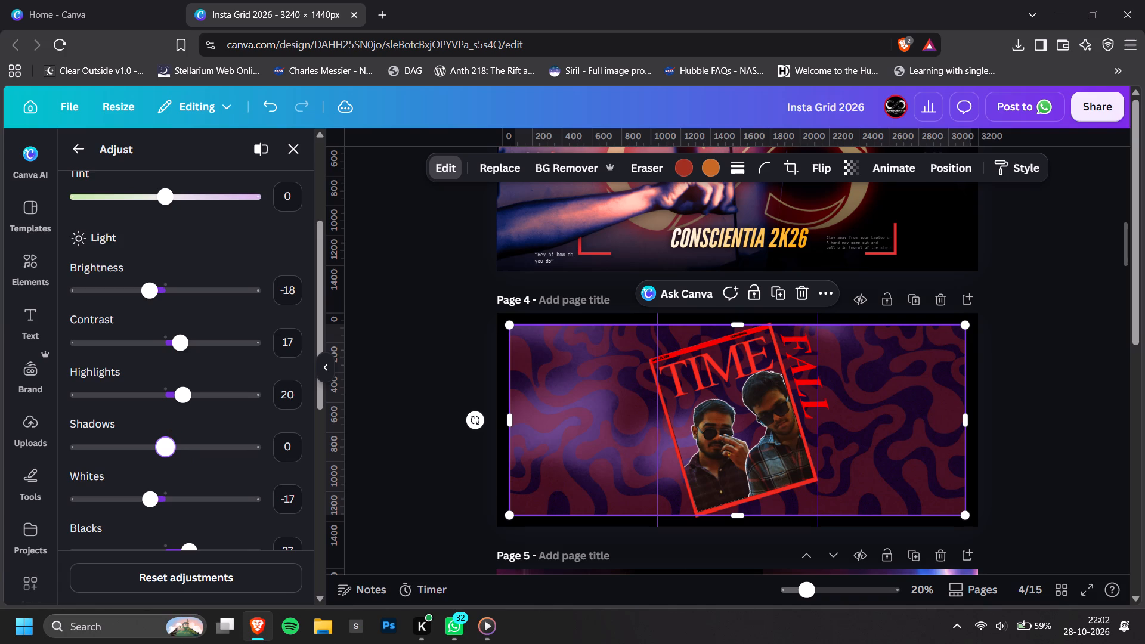
Set the purple background image's sharpness to -28 and reduce its vignette.
scroll(169, 448, down, 4)
drag(169, 473, 196, 473)
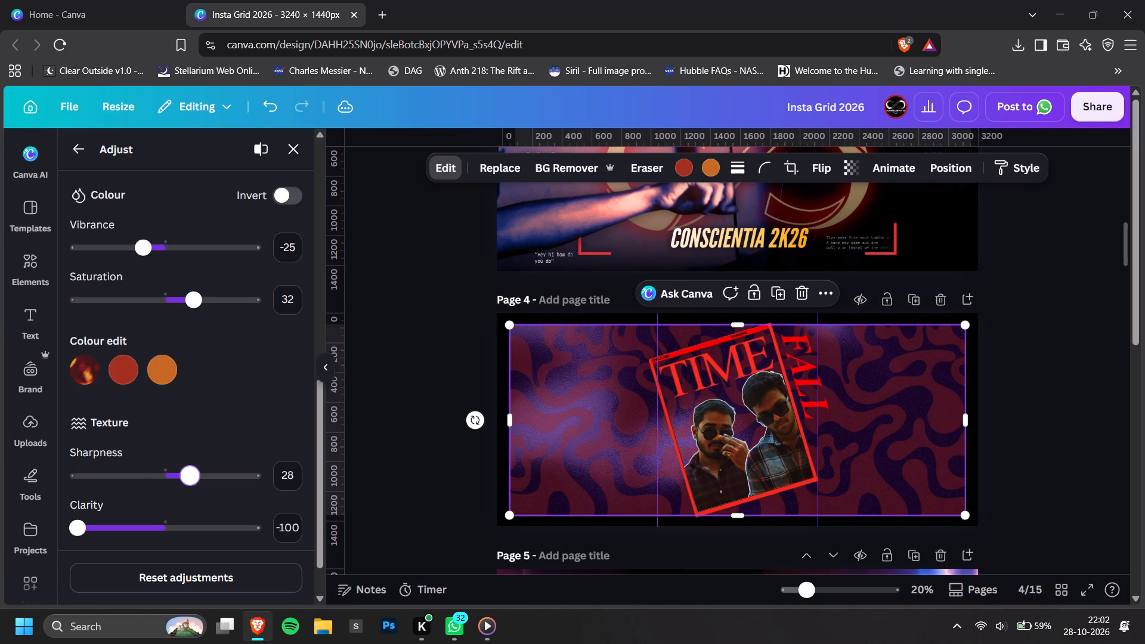
drag(196, 473, 204, 482)
drag(204, 482, 141, 487)
scroll(233, 445, down, 2)
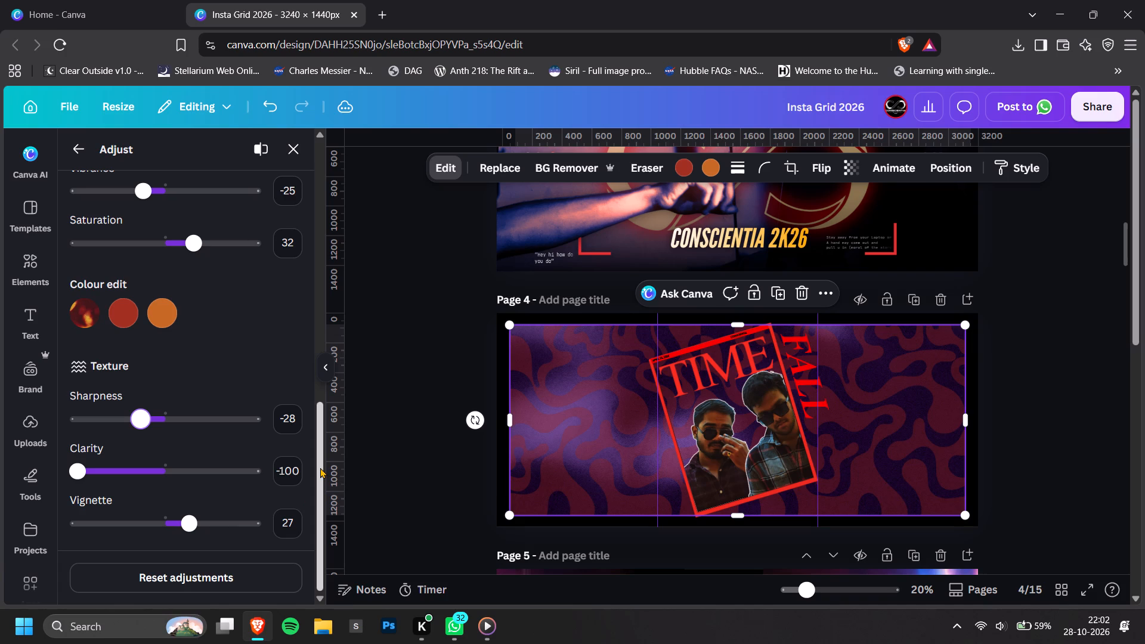
scroll(163, 447, down, 3)
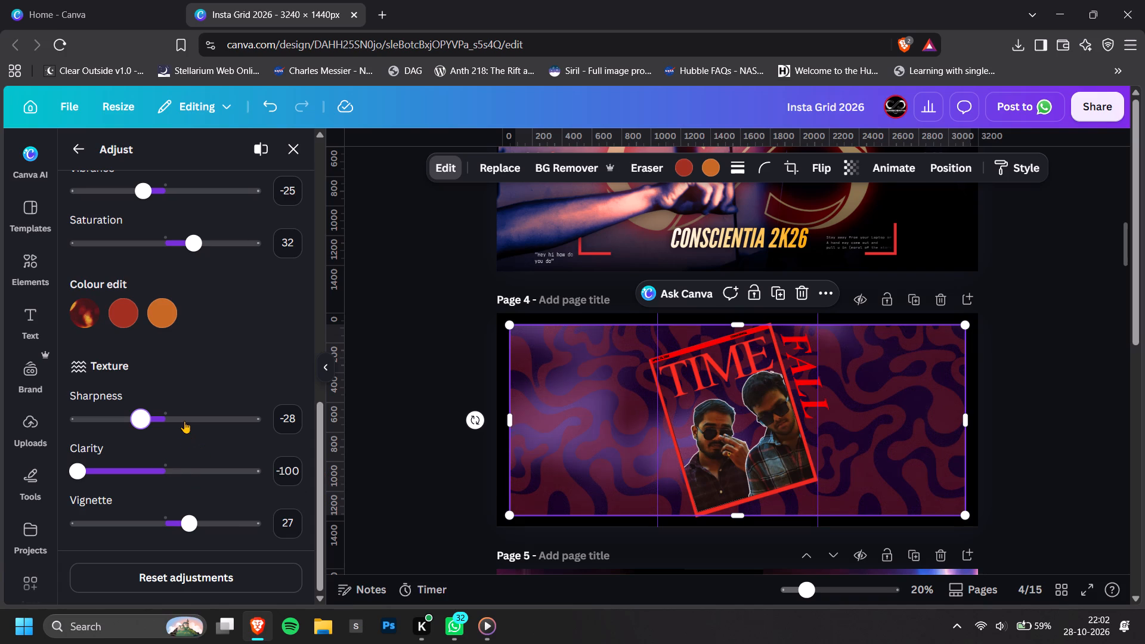
scroll(184, 420, down, 2)
drag(185, 522, 151, 522)
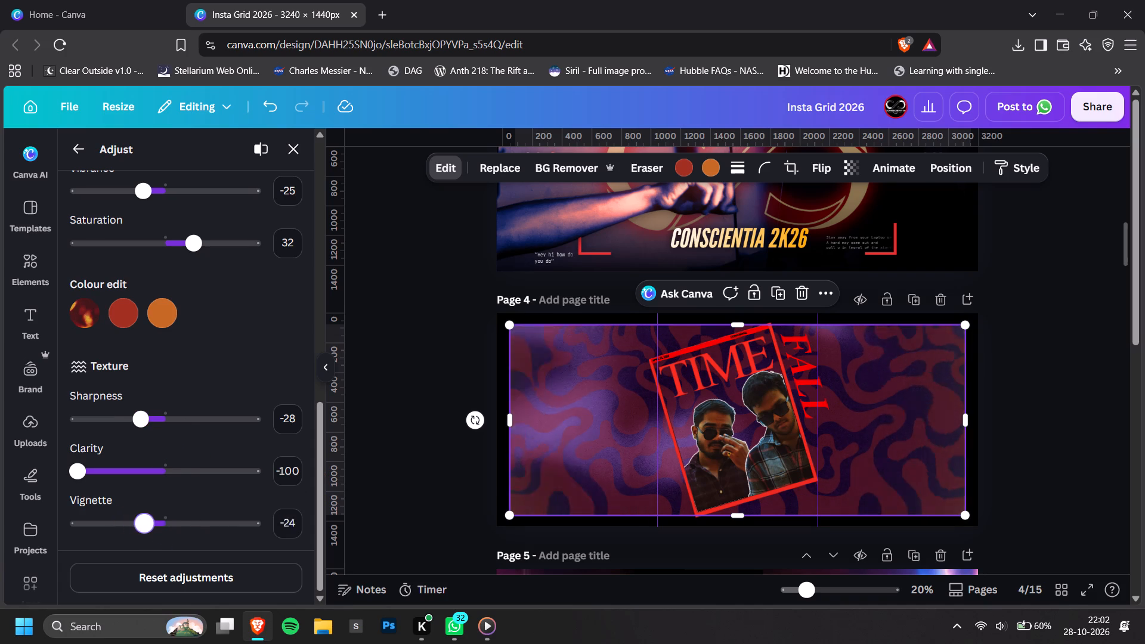
drag(151, 522, 166, 522)
Cool the purple background image's white balance by setting its temperature to -34.
scroll(171, 449, up, 3)
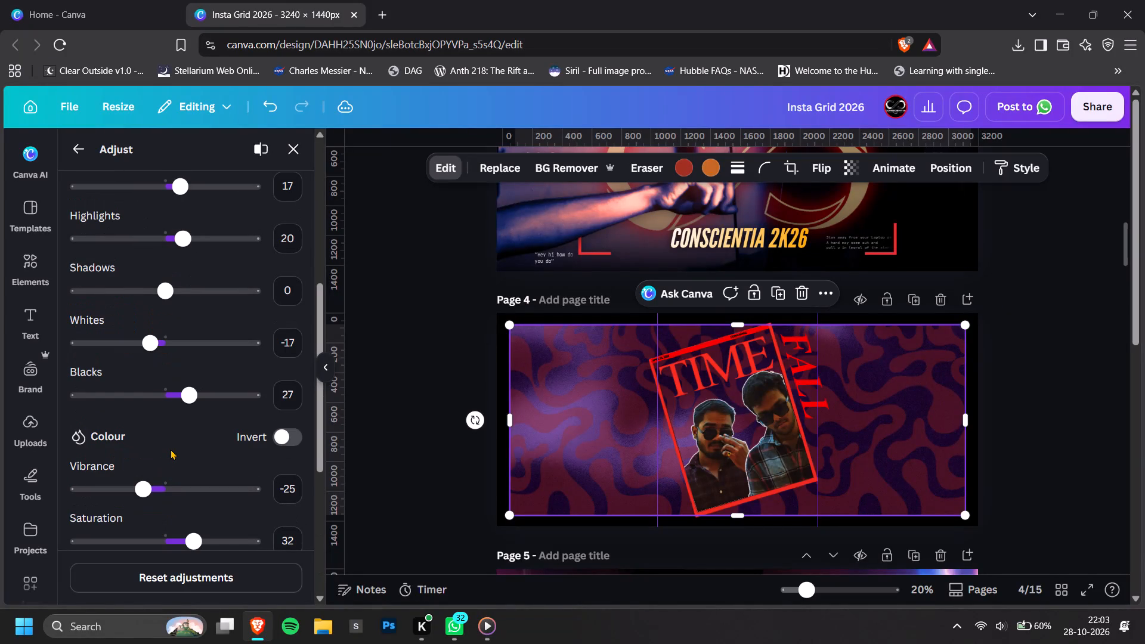
scroll(178, 407, up, 5)
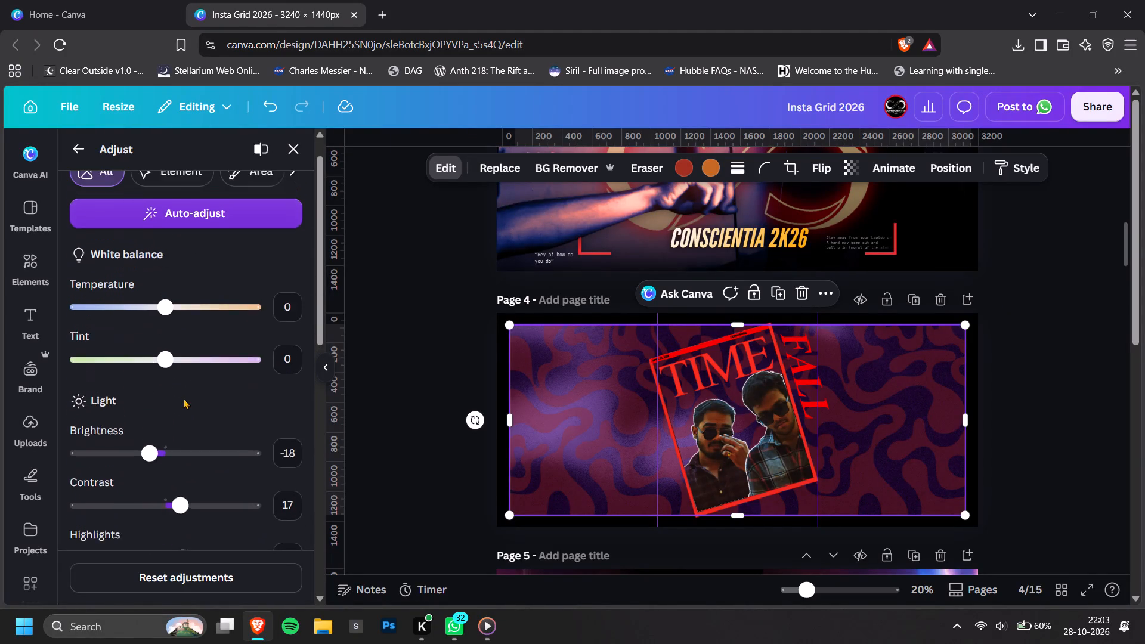
scroll(184, 398, up, 1)
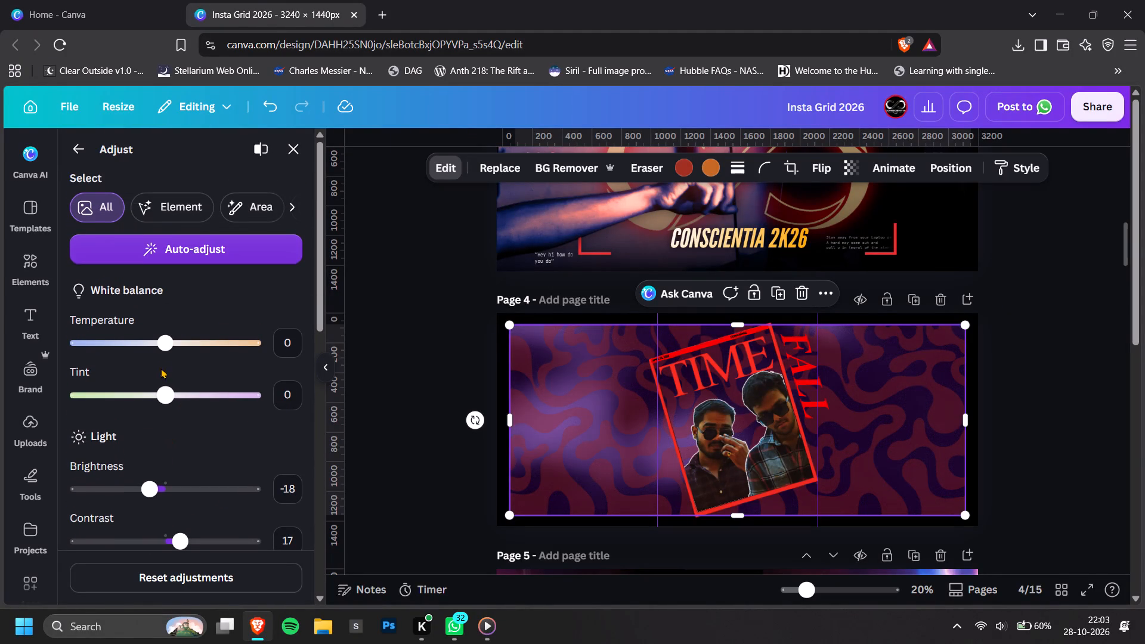
drag(175, 341, 63, 354)
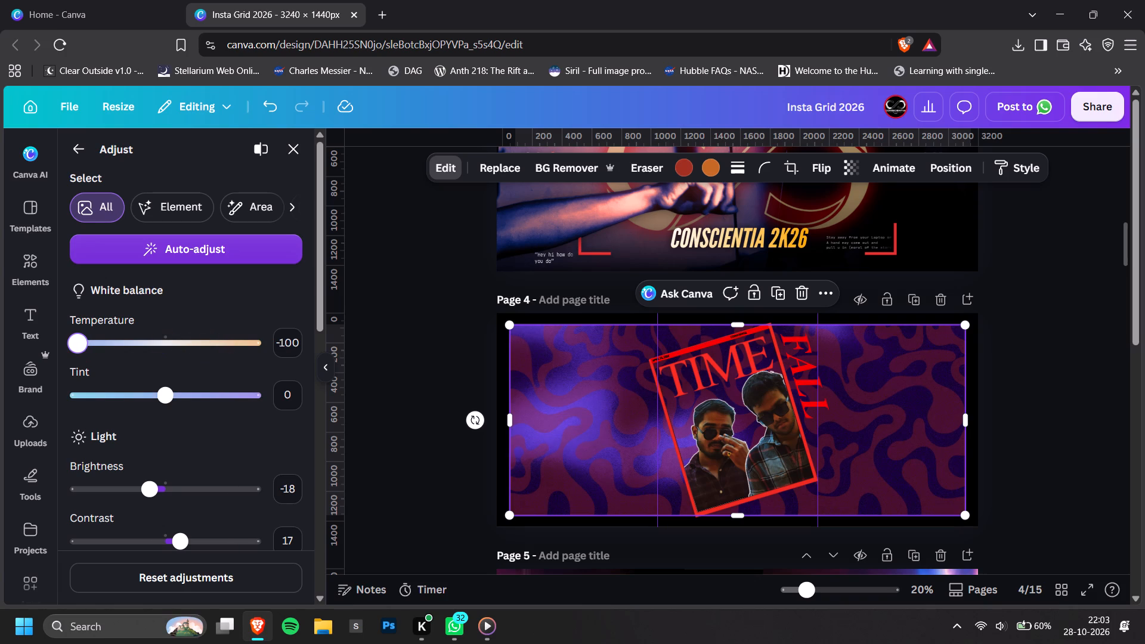
drag(63, 354, 141, 382)
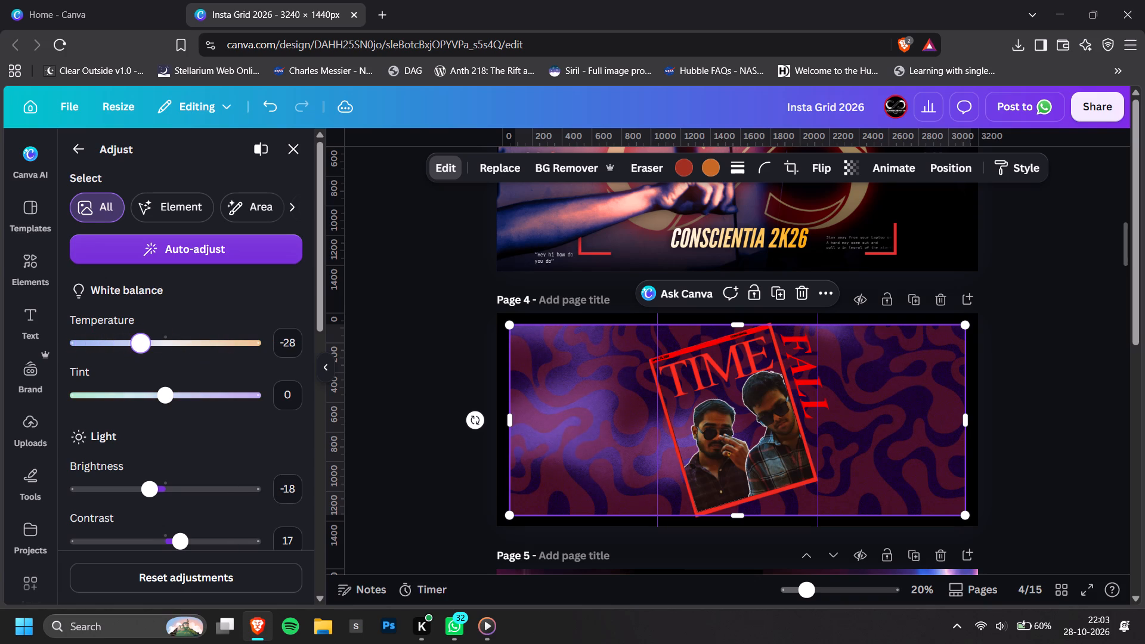
drag(141, 382, 144, 383)
click(135, 338)
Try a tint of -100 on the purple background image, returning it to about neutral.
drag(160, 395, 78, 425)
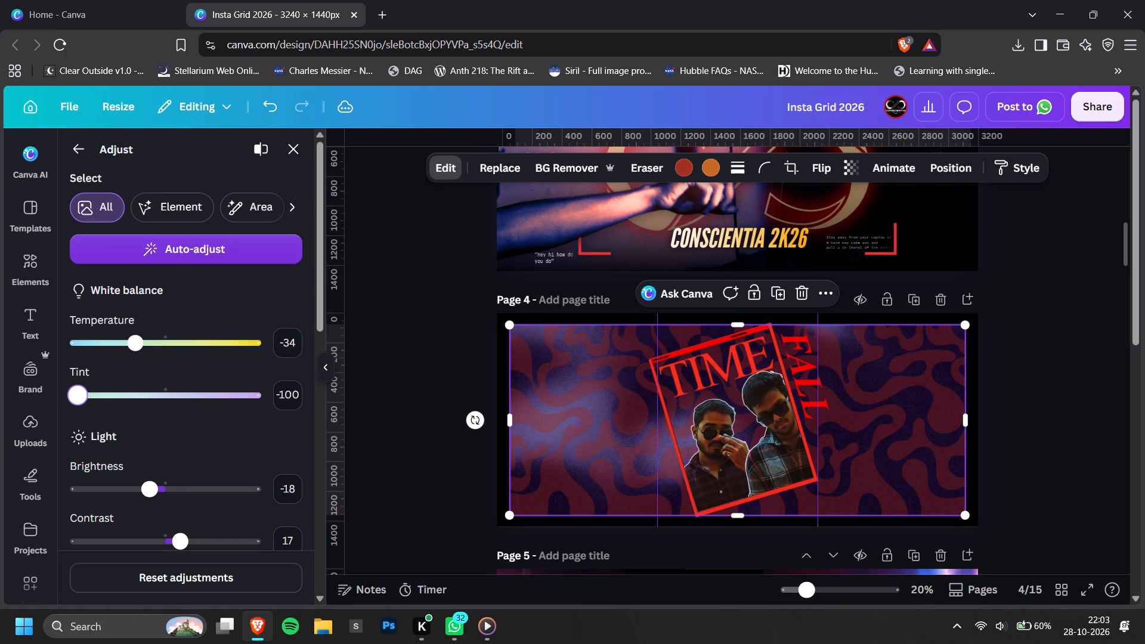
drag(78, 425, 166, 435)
Set the purple background image's vibrance to 34 and saturation to 12.
scroll(236, 450, down, 5)
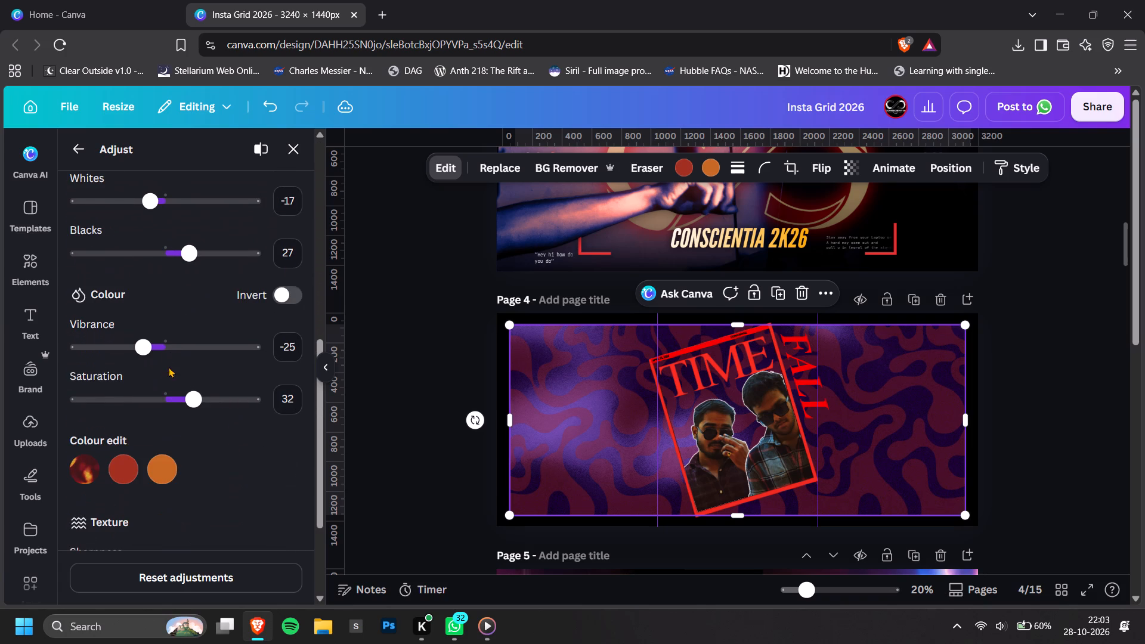
drag(178, 347, 196, 348)
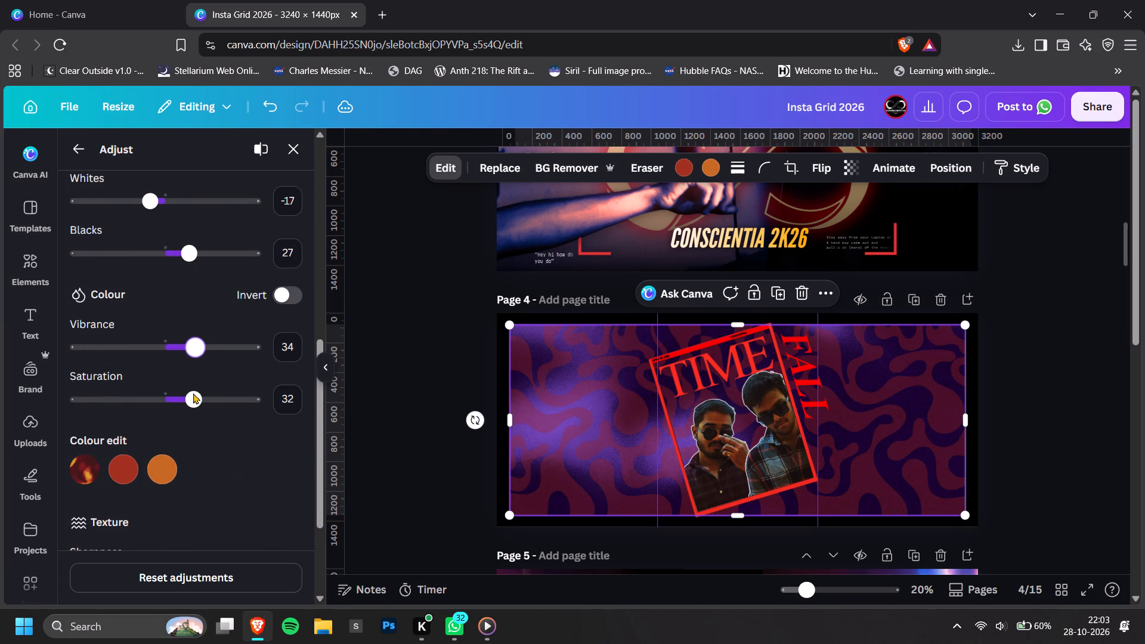
drag(191, 402, 95, 405)
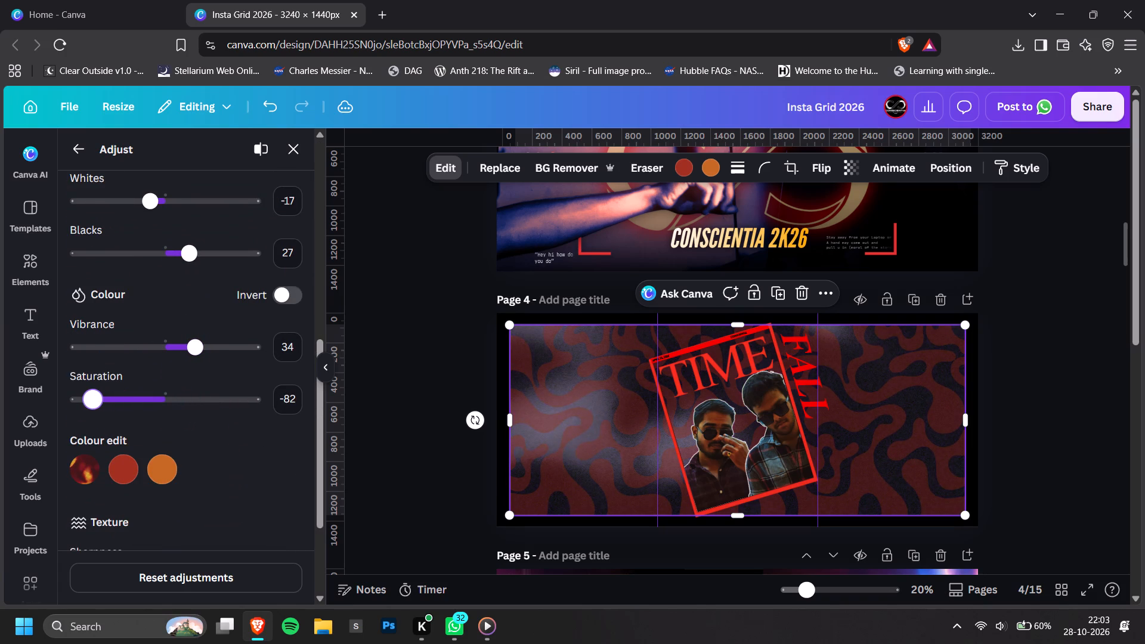
drag(95, 405, 177, 413)
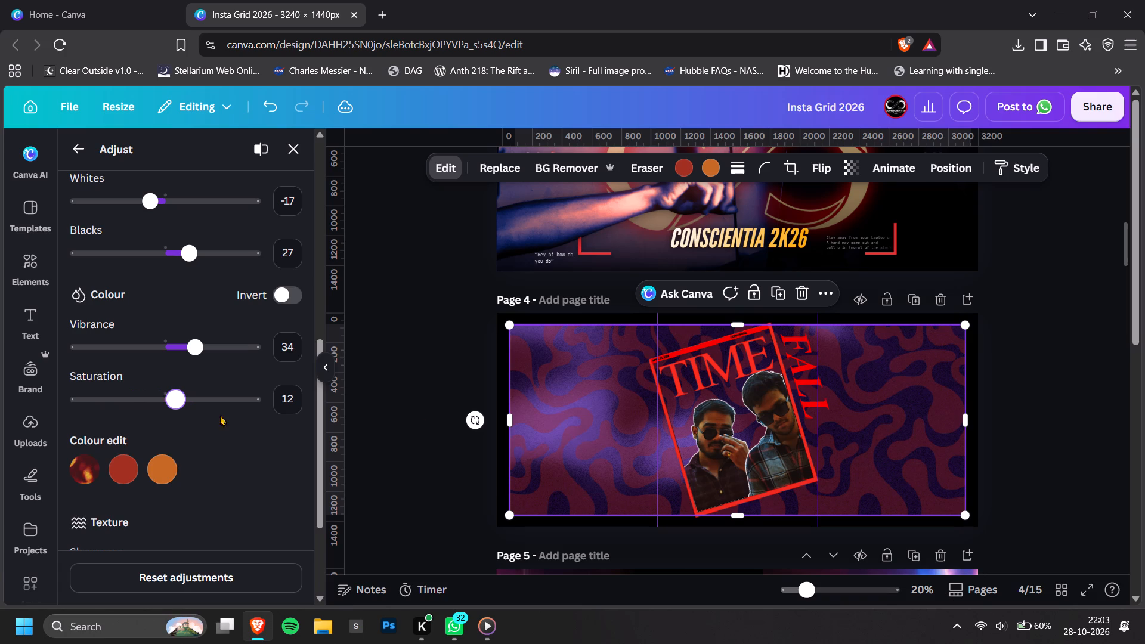
double_click(1026, 371)
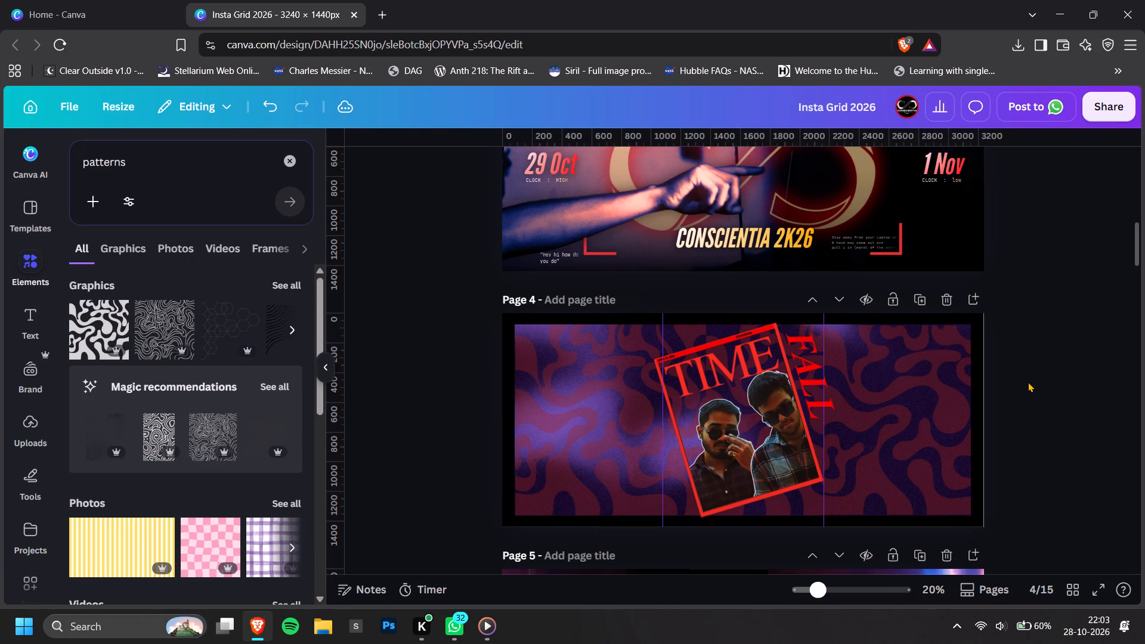
Enlarge the grouped TIME FALL cover slightly and nudge it to sit centred on page 4.
click(819, 434)
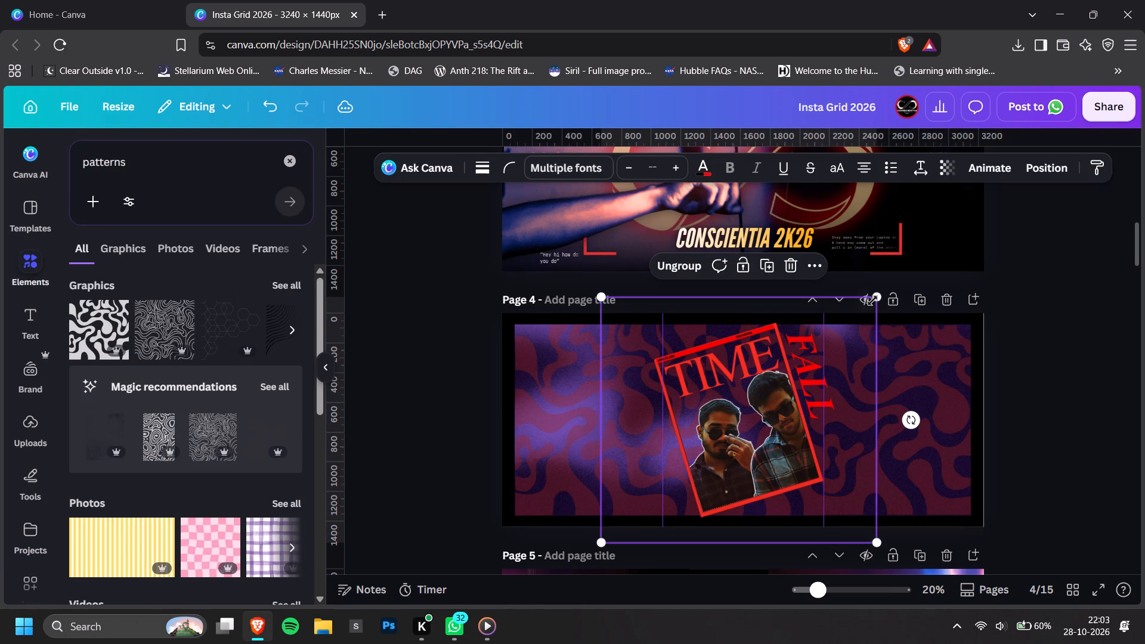
drag(873, 297, 874, 291)
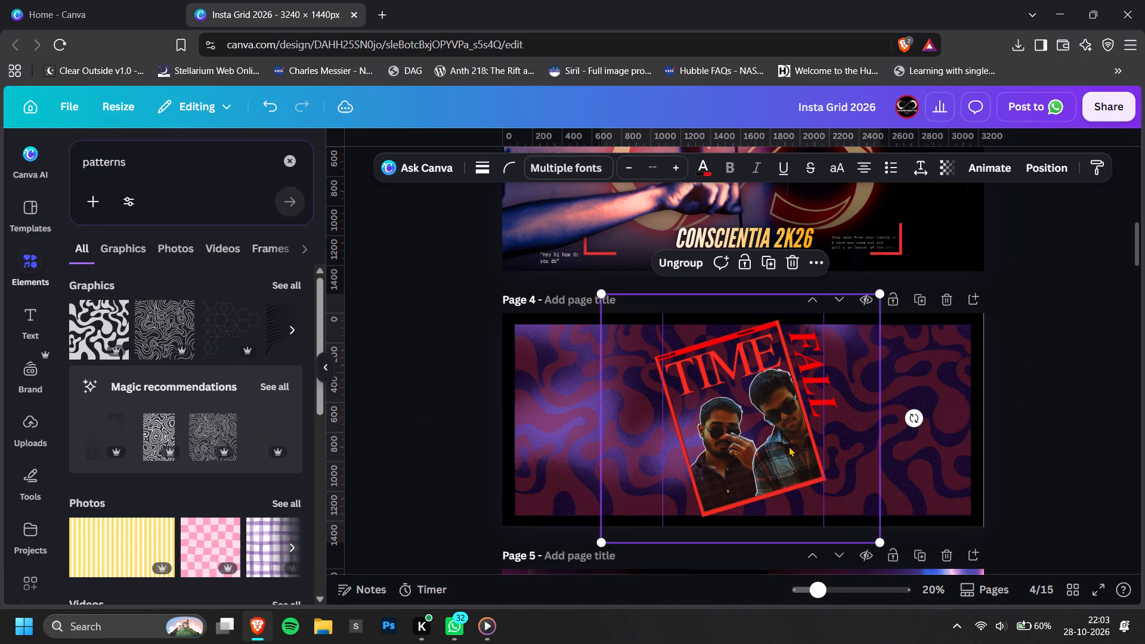
ctrl+scroll(789, 446, up, 4)
scroll(782, 446, down, 1)
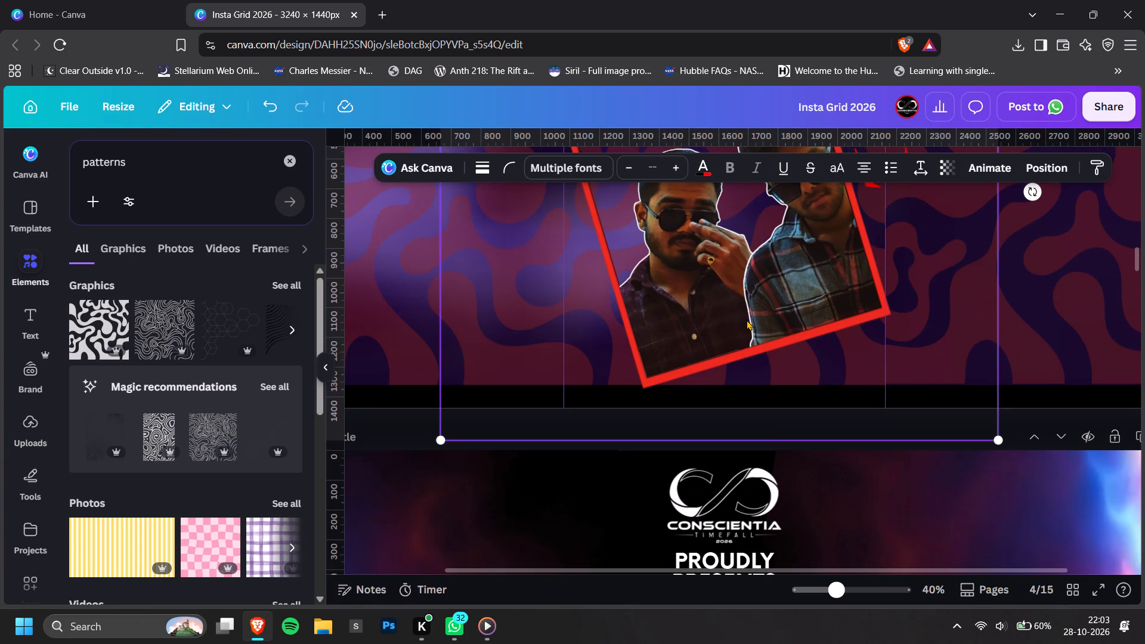
drag(747, 320, 739, 328)
scroll(738, 330, up, 2)
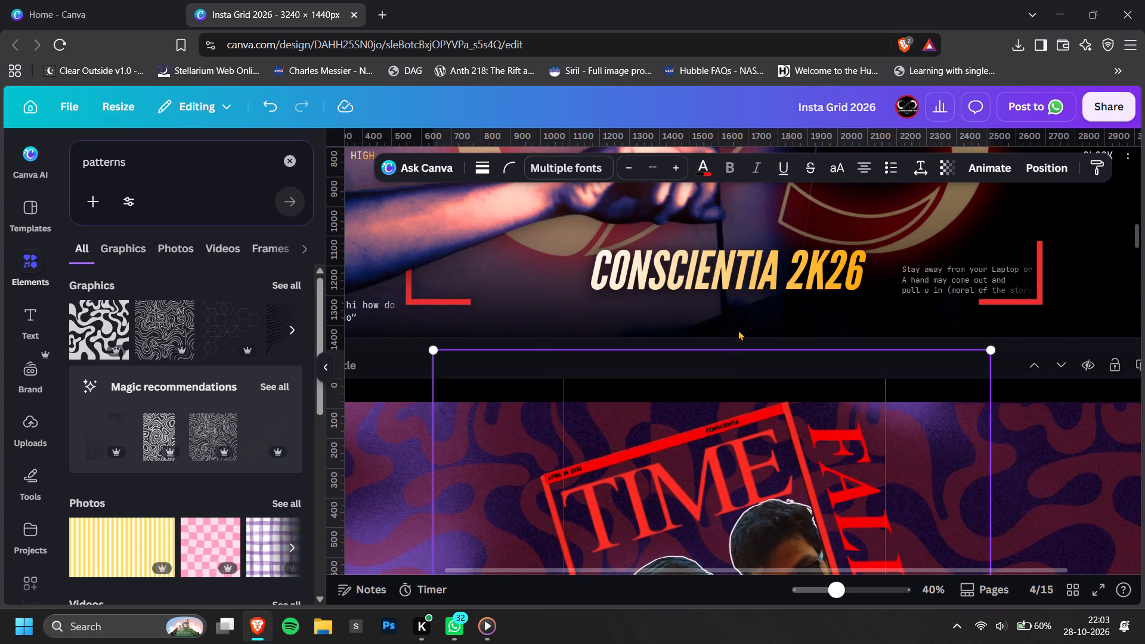
drag(985, 352, 986, 343)
scroll(918, 426, down, 1)
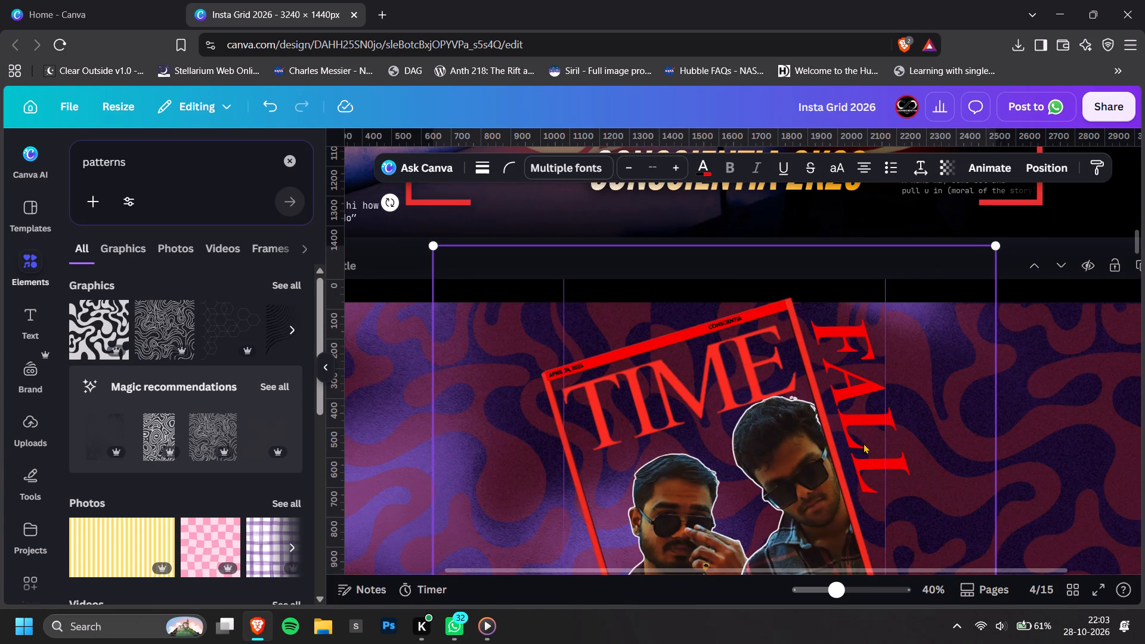
drag(864, 443, 858, 443)
ctrl+scroll(872, 444, down, 2)
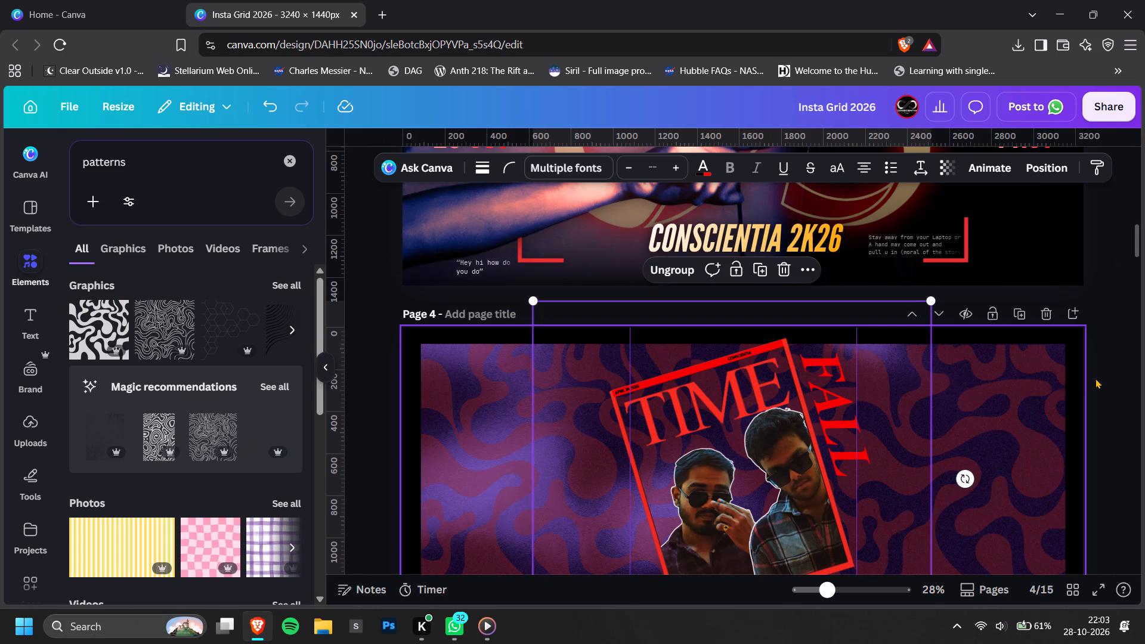
click(1105, 379)
Replace "April 24" with "29" in the date text on the TIME cover's top strip.
ctrl+scroll(639, 394, up, 10)
double_click(632, 379)
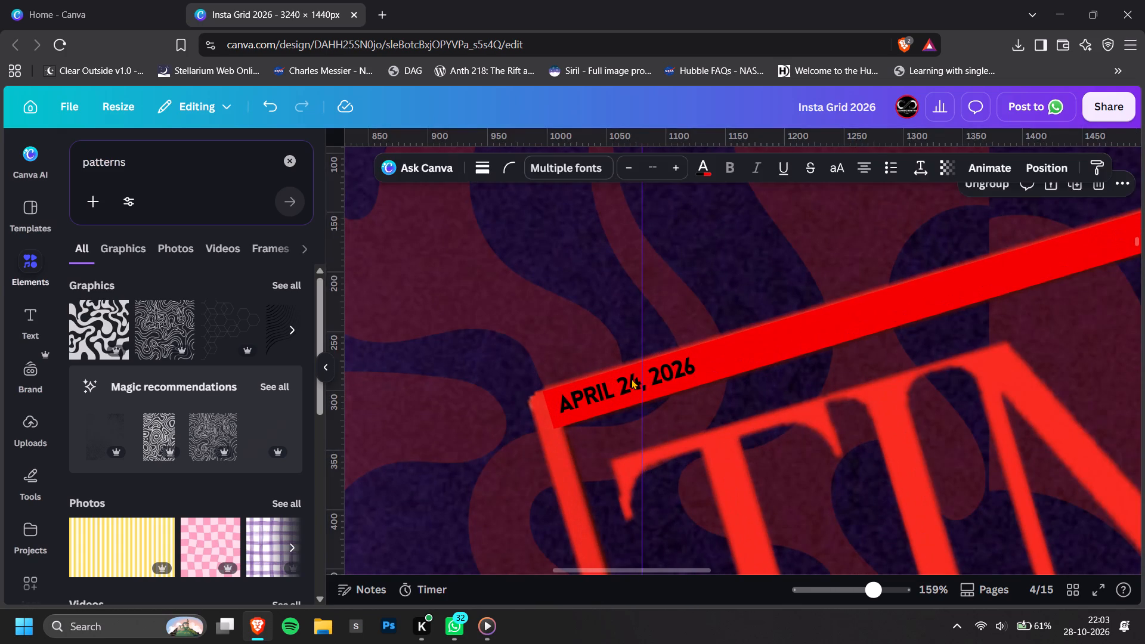
click(652, 377)
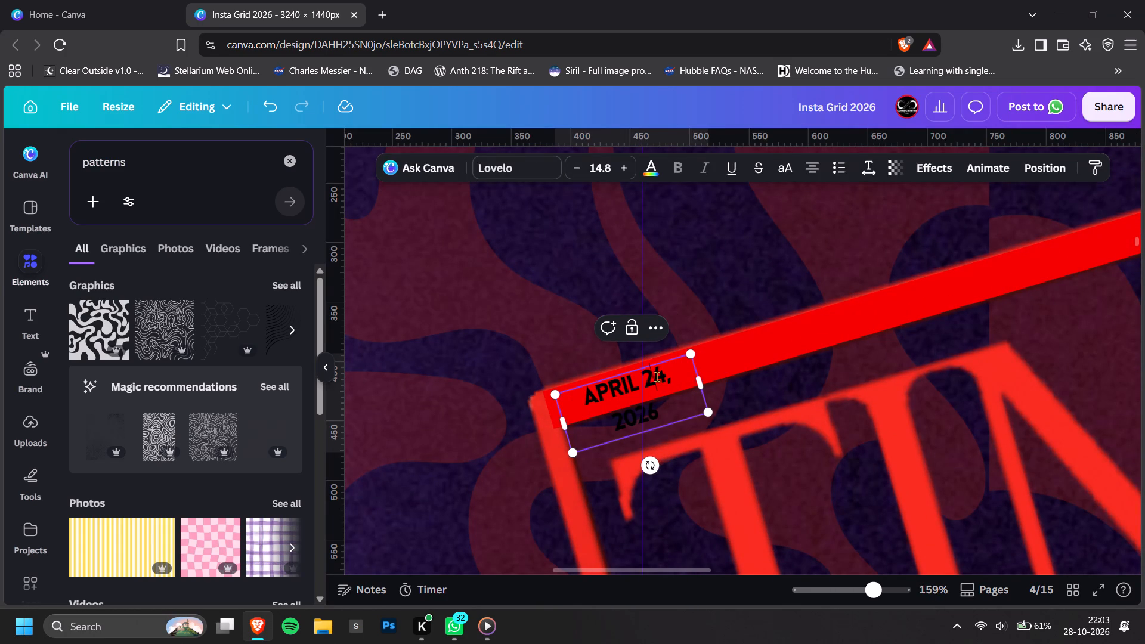
click(665, 383)
key(BackSpace)
key(BackSpace)
key(BackSpace)
key(BackSpace)
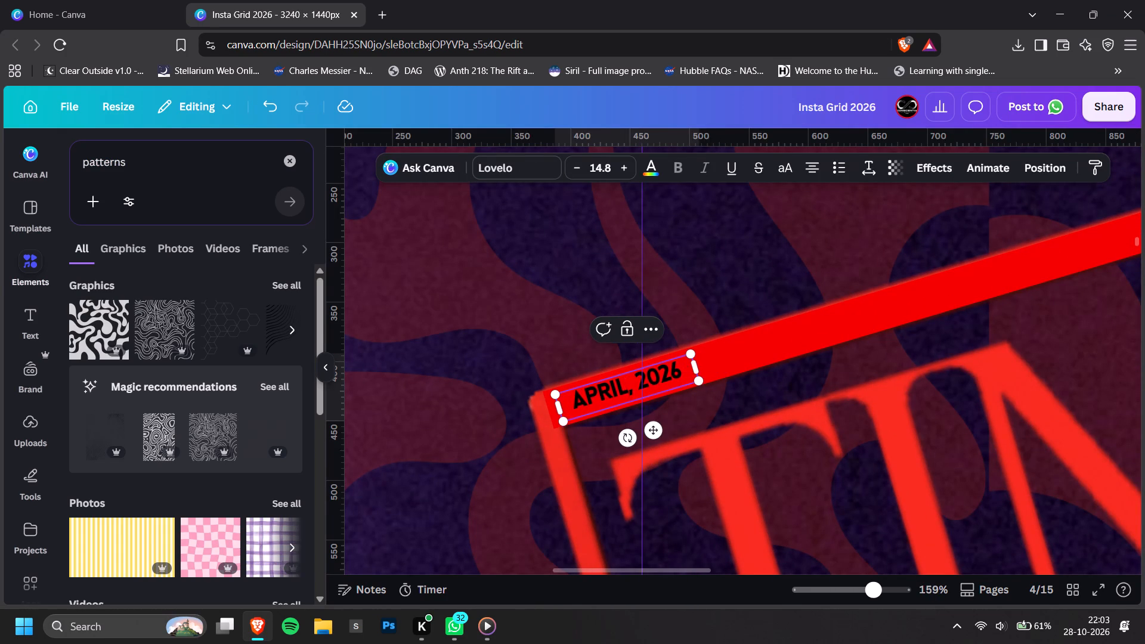
key(BackSpace)
key(BackSpace)
key(BackSpace)
key(BackSpace)
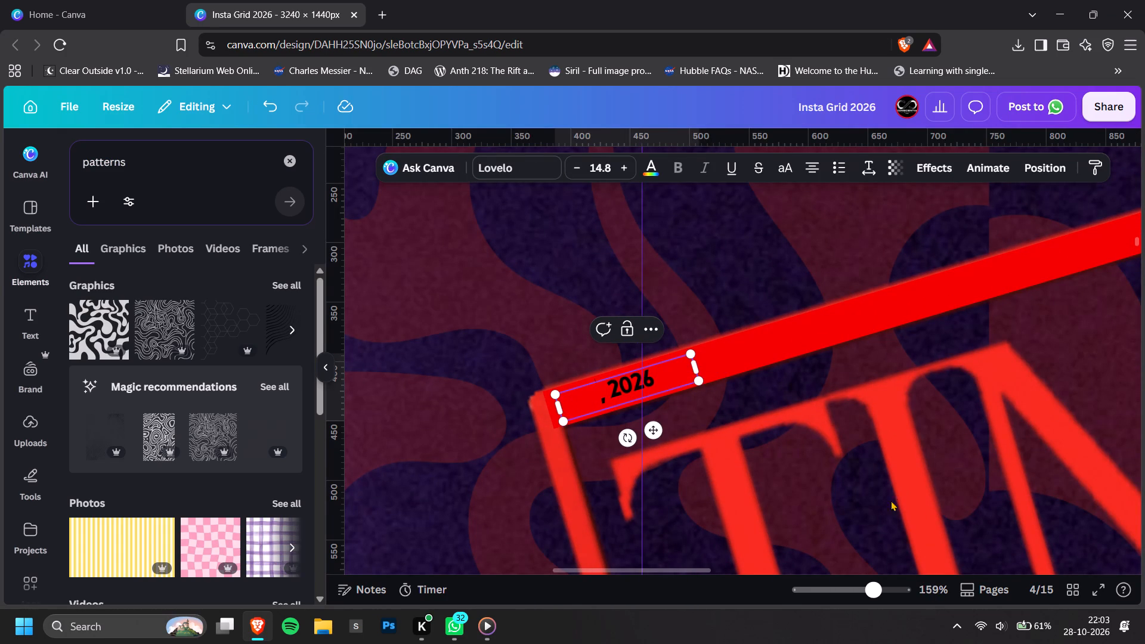
text(28)
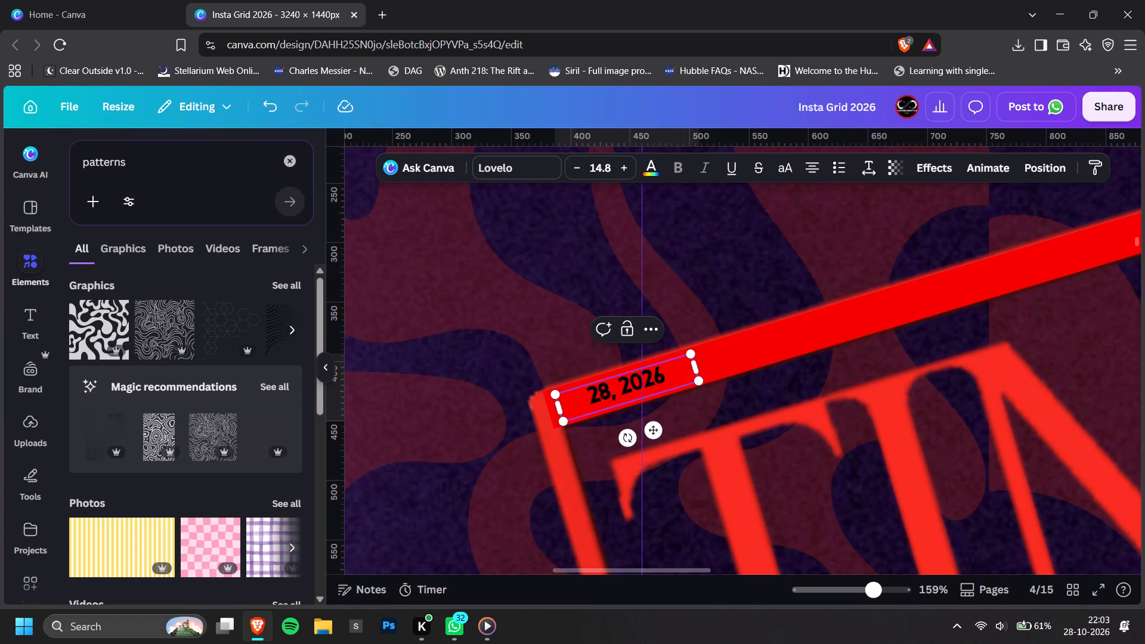
key(BackSpace)
key(9)
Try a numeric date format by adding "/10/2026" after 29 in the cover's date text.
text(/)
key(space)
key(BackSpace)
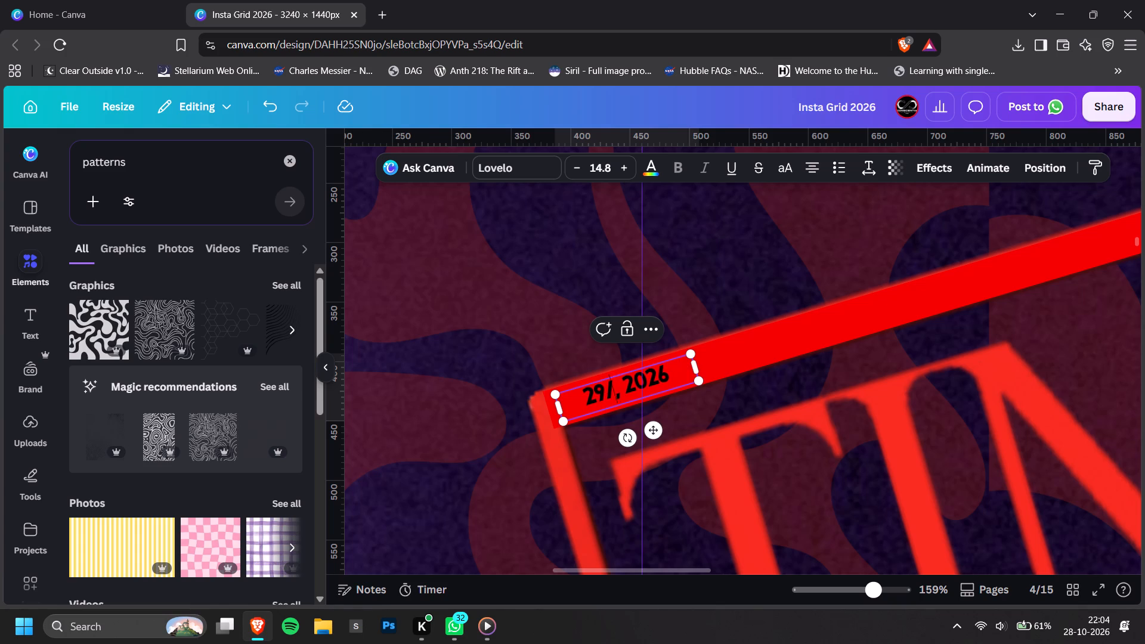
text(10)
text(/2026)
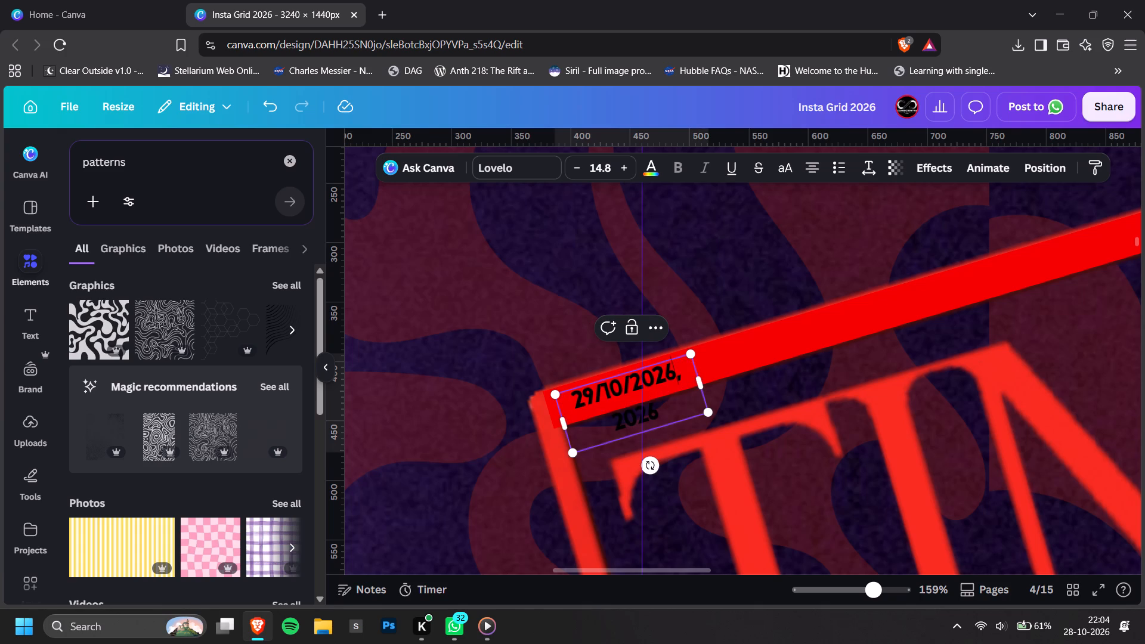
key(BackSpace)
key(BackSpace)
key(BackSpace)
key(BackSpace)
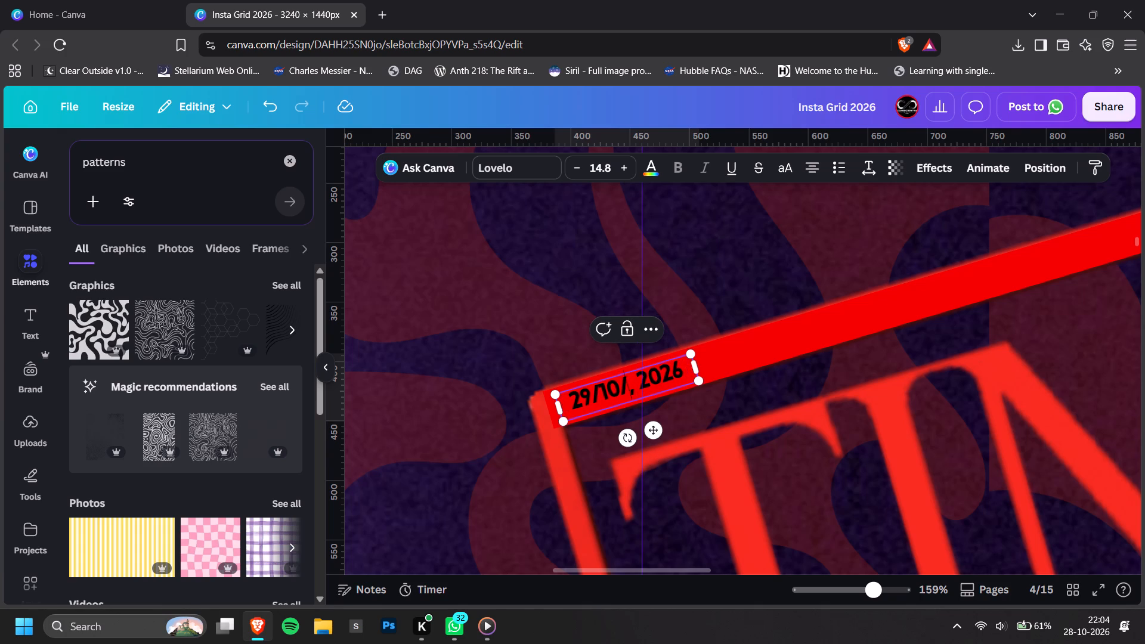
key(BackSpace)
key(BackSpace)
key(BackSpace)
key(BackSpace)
Add "October" after 29 in the cover's date text and widen its box to fit "29 October, 2026" on one line.
key(space)
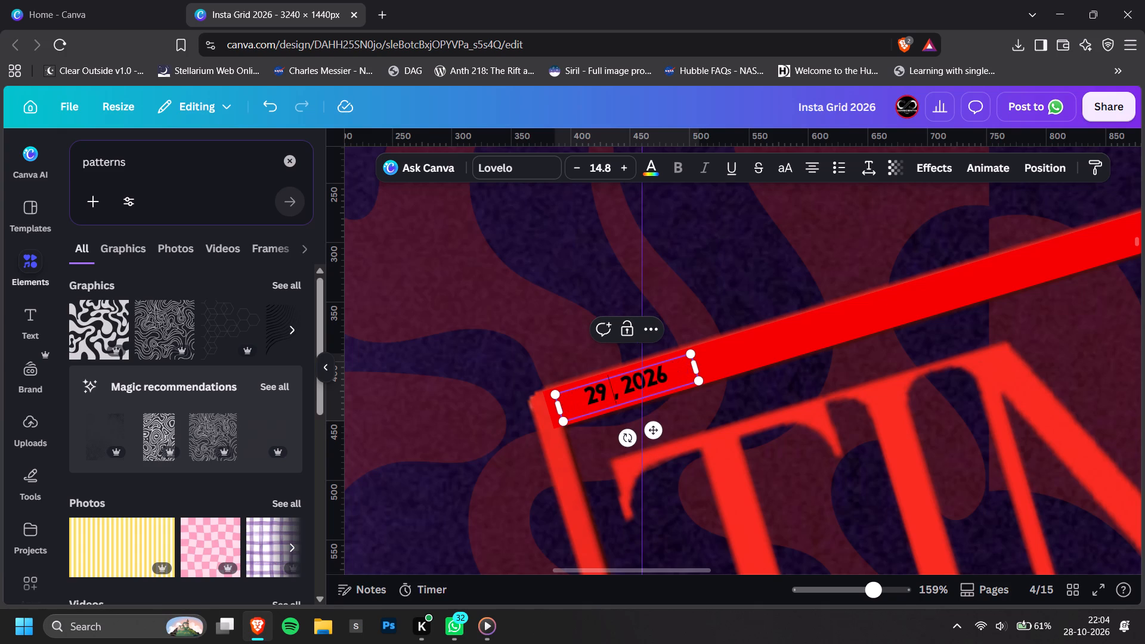
text(October)
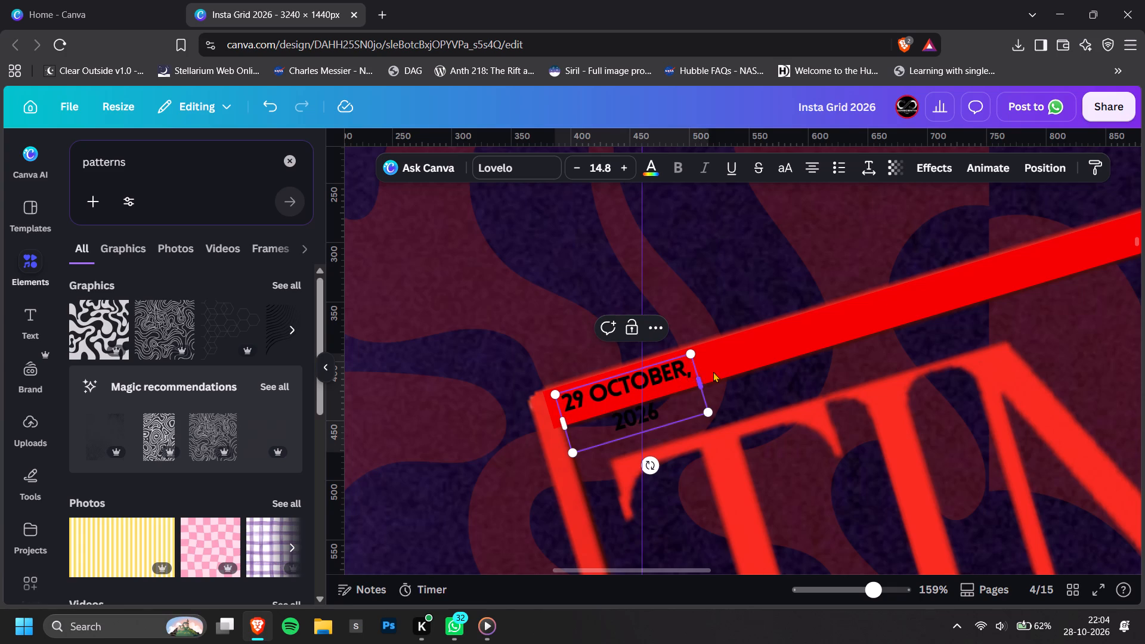
drag(704, 380, 753, 370)
click(833, 299)
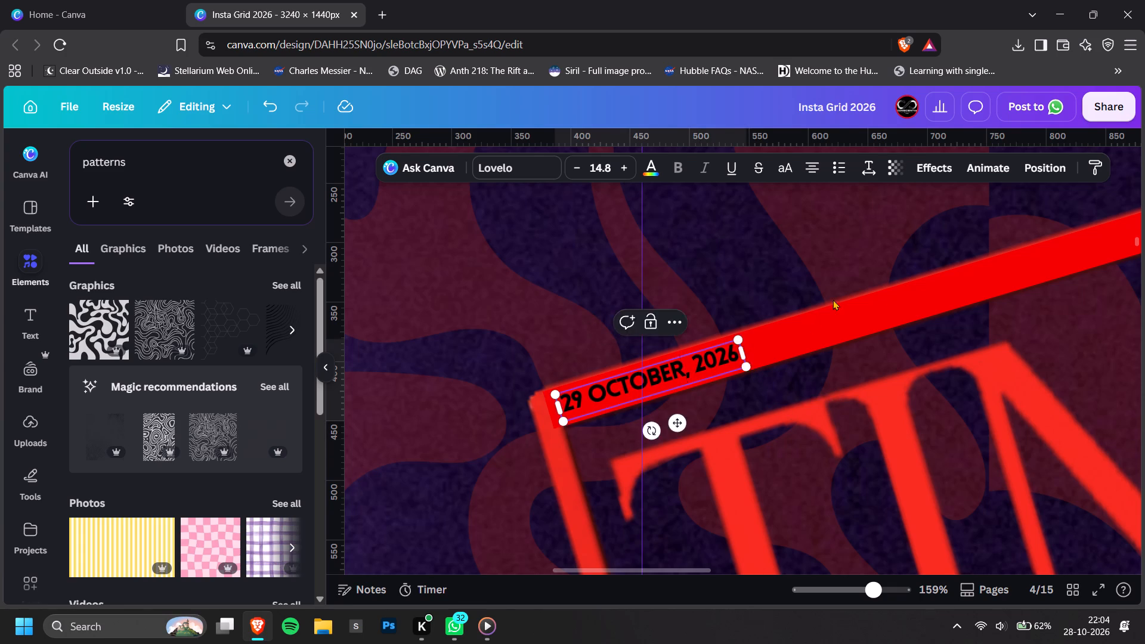
Move the CONSCIENTIA text along the cover's red top strip to its right end.
ctrl+scroll(685, 357, down, 5)
click(688, 208)
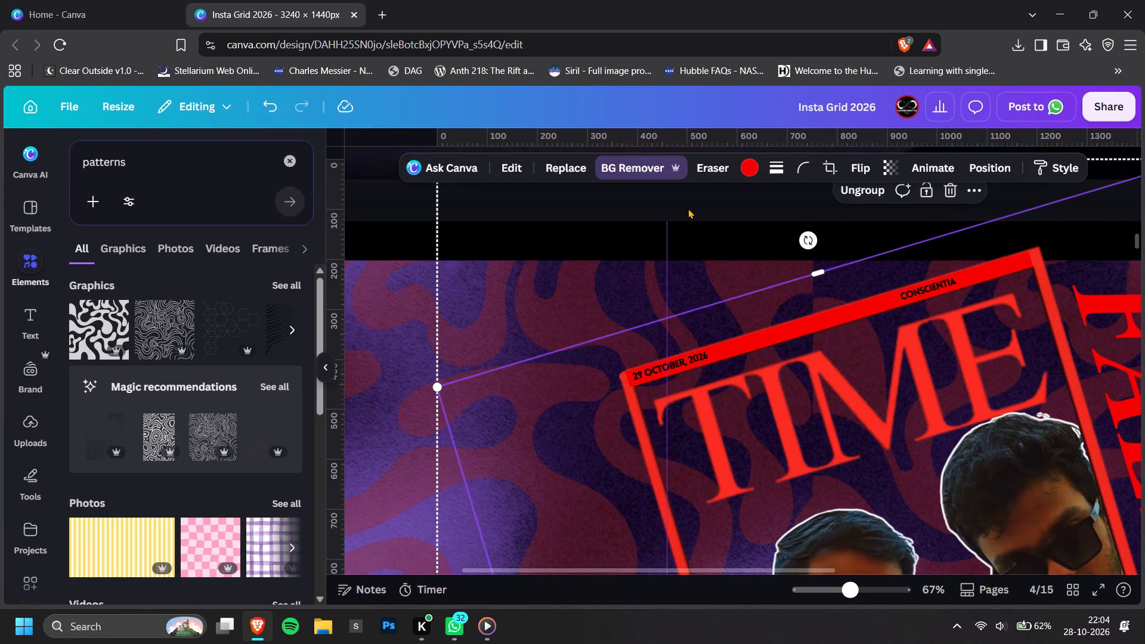
ctrl+scroll(1072, 339, down, 2)
ctrl+scroll(1073, 305, up, 4)
ctrl+scroll(852, 288, up, 3)
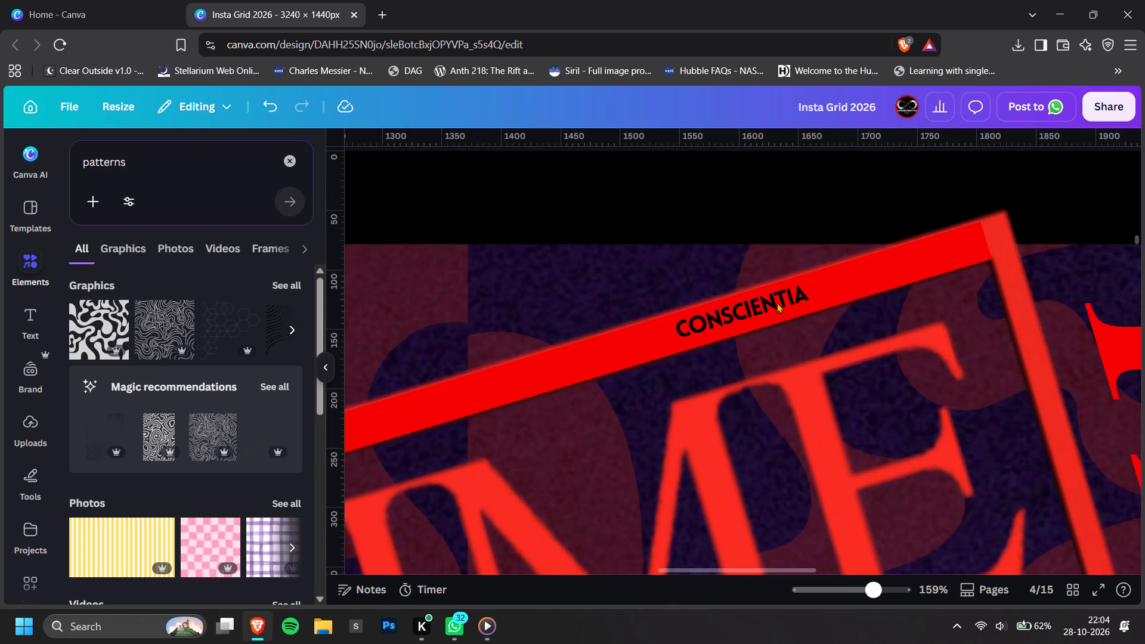
click(775, 304)
click(769, 305)
drag(765, 308, 934, 257)
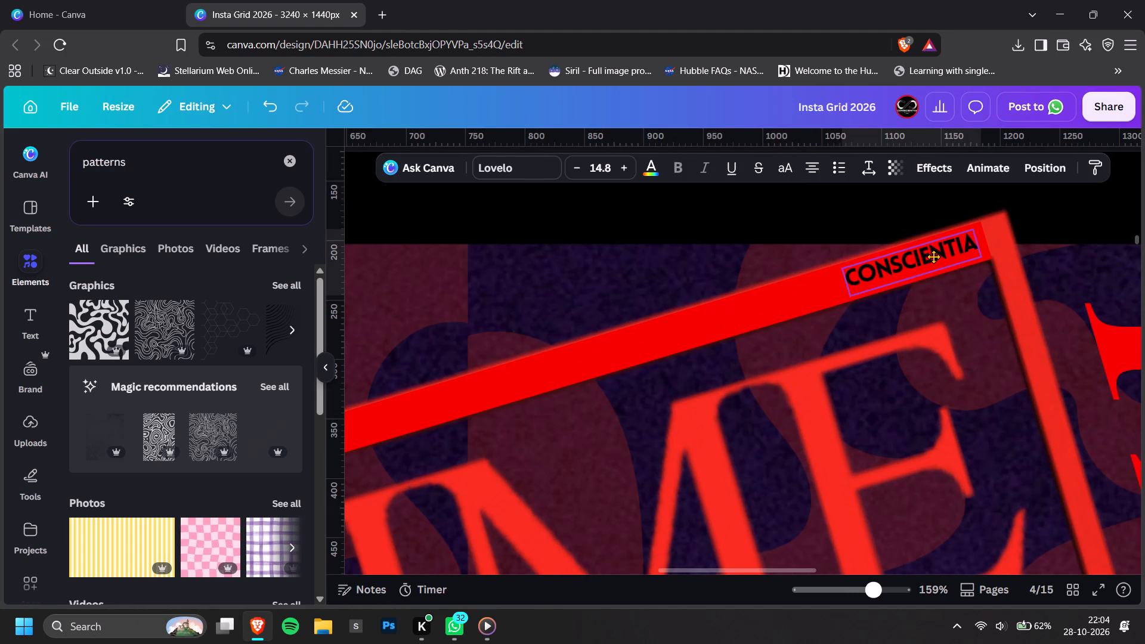
drag(934, 257, 941, 255)
click(682, 264)
Reorder the cover group's layers so the timefall 2026 barcode sits above the left man's cutout and below the right man's.
ctrl+scroll(859, 271, down, 1)
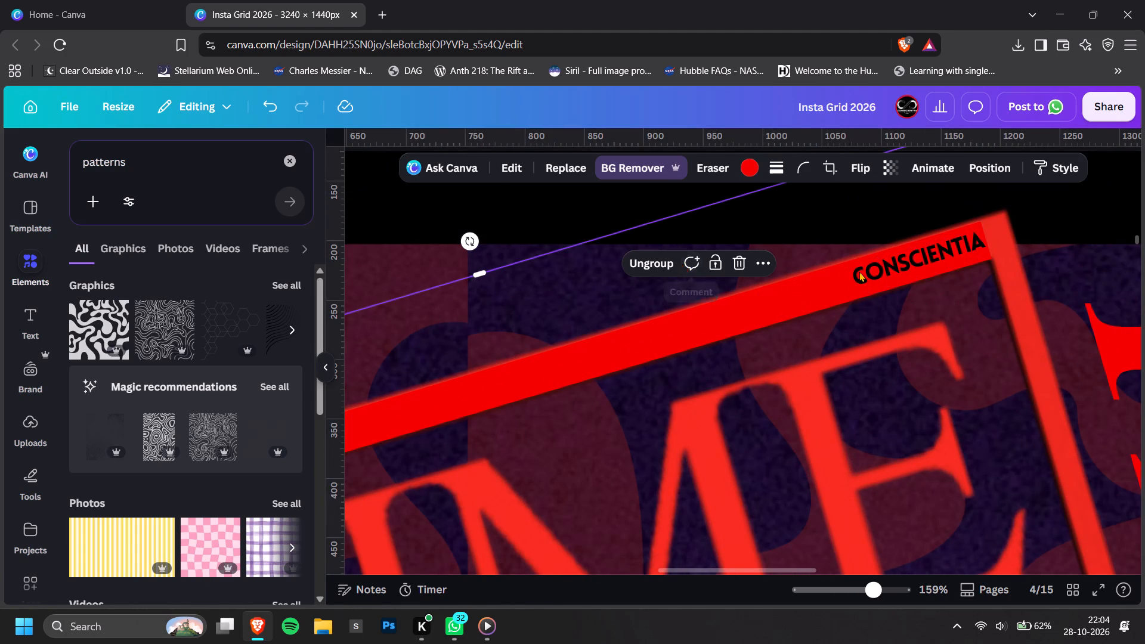
ctrl+scroll(859, 271, down, 6)
ctrl+scroll(989, 251, down, 2)
scroll(1053, 372, down, 2)
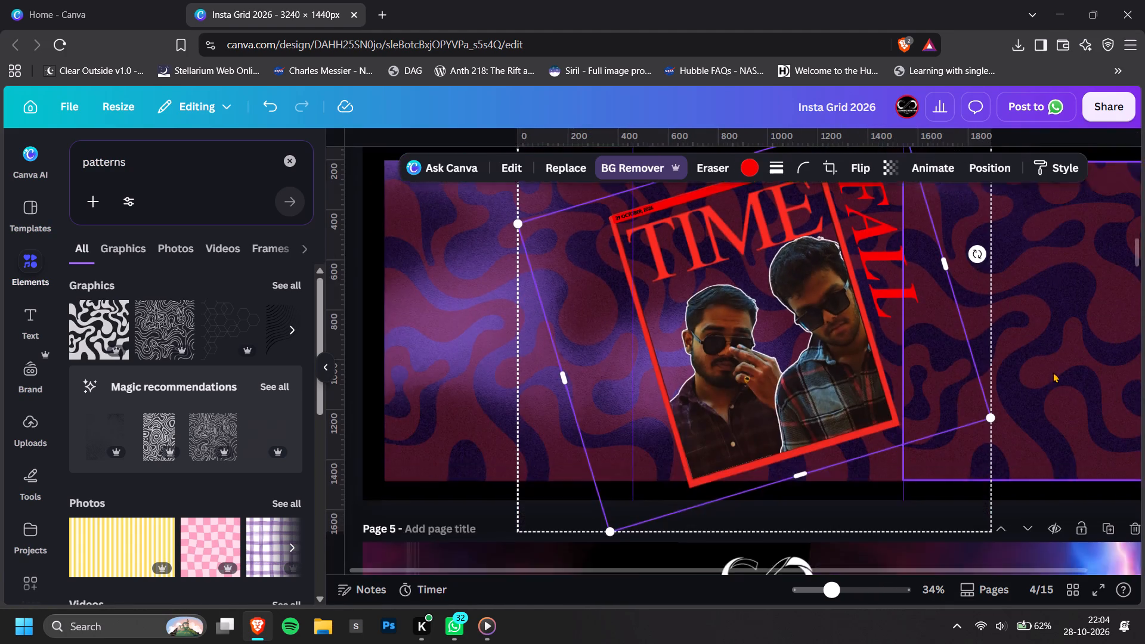
scroll(865, 287, up, 2)
scroll(735, 327, up, 1)
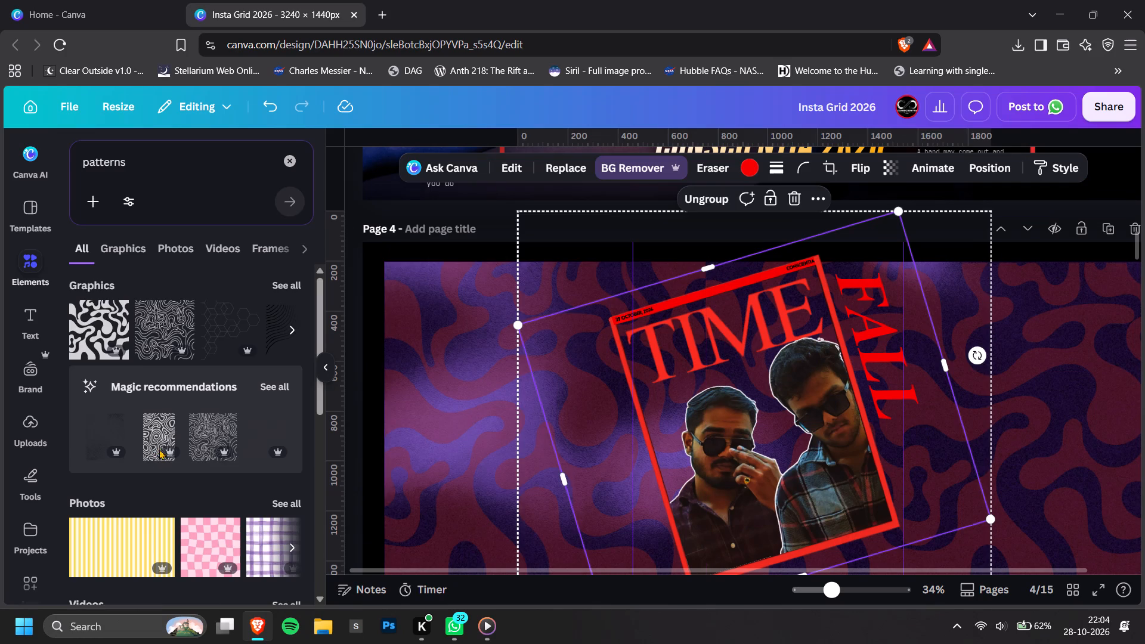
key(alt+1)
scroll(197, 419, down, 3)
scroll(209, 317, up, 2)
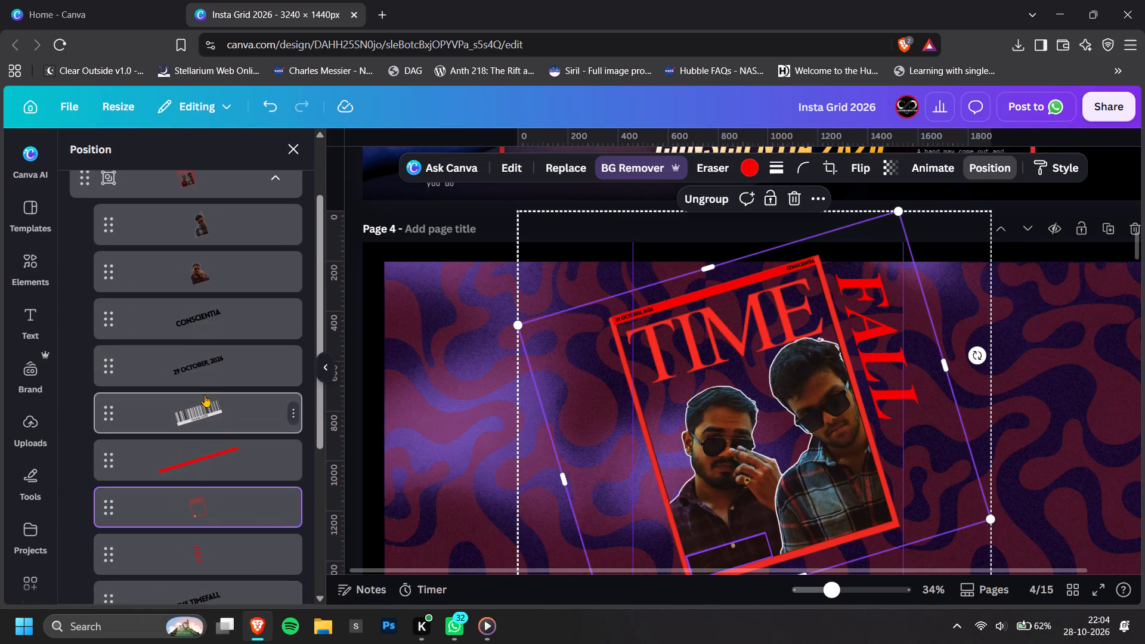
drag(208, 407, 208, 237)
scroll(584, 335, down, 1)
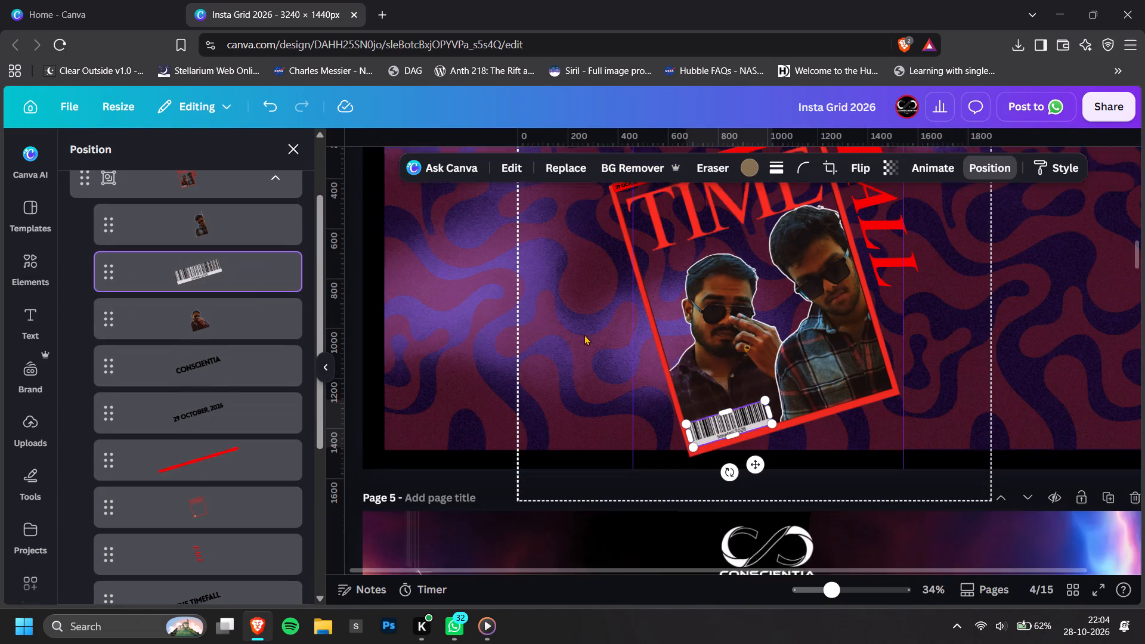
ctrl+scroll(770, 361, up, 8)
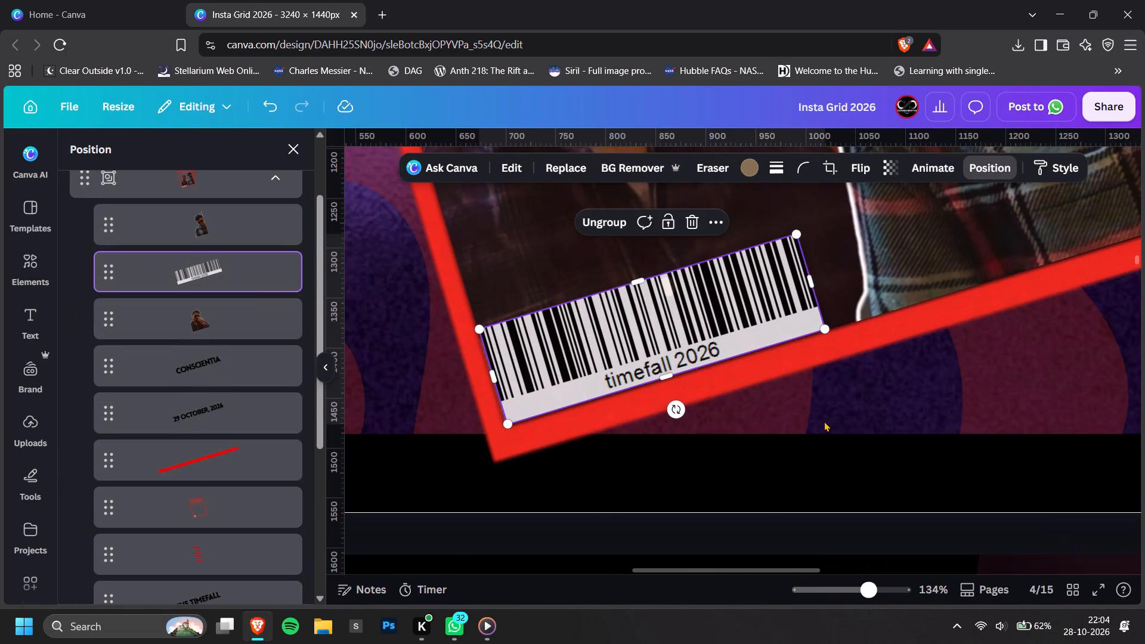
click(824, 421)
ctrl+scroll(824, 421, down, 11)
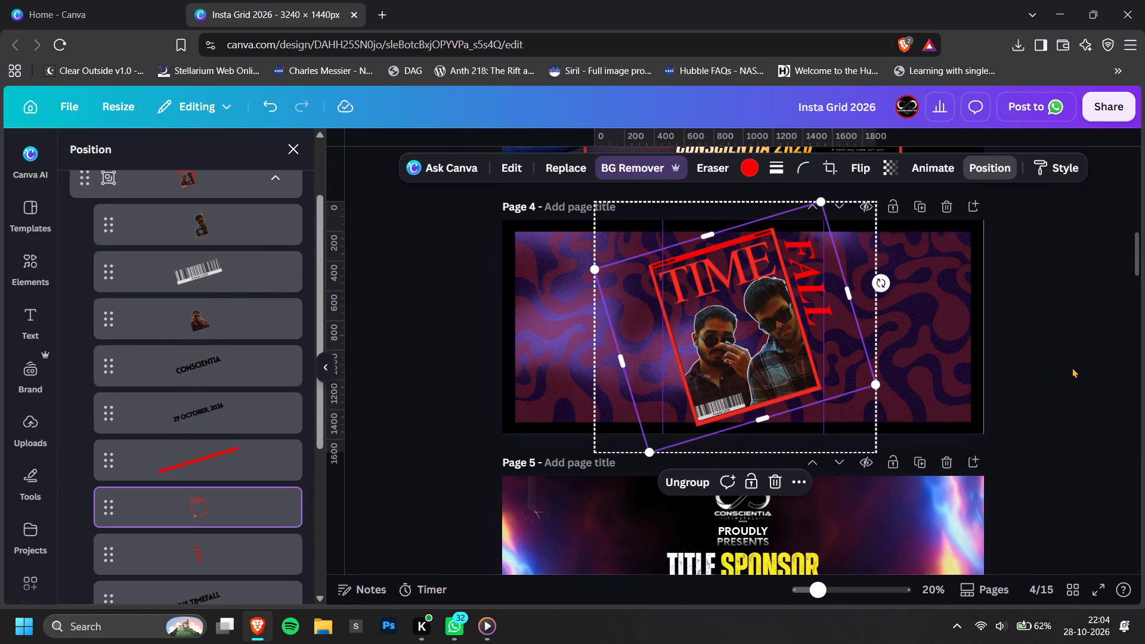
click(1072, 367)
click(1045, 381)
ctrl+scroll(686, 394, up, 12)
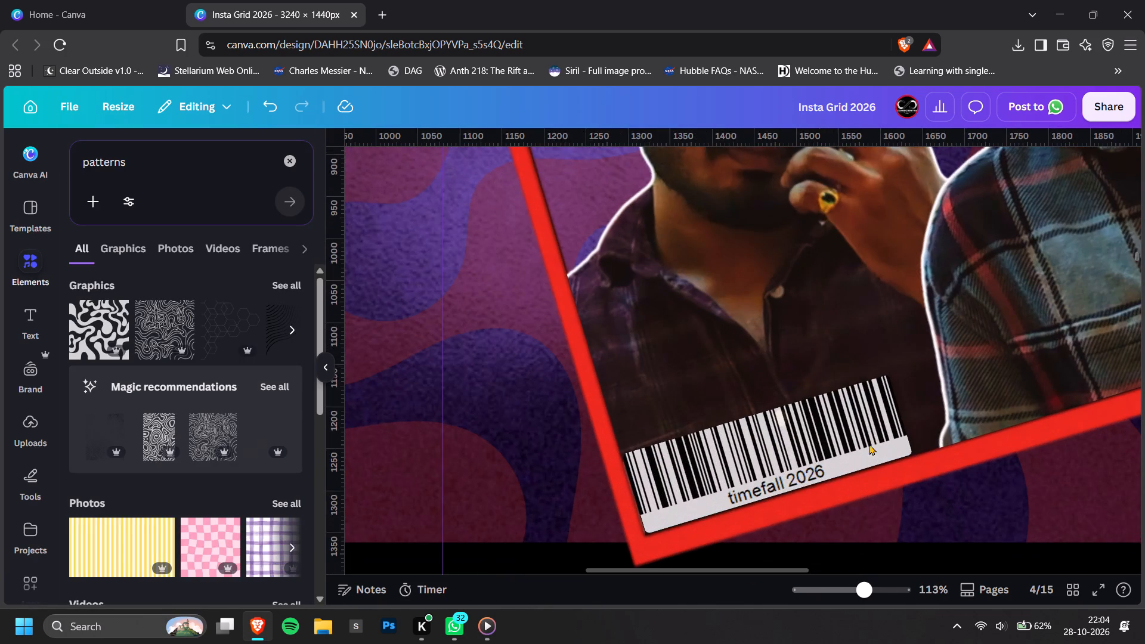
Scale the timefall 2026 barcode group down to about two-thirds of its size, anchored in the cover's lower-left corner.
click(868, 442)
click(871, 425)
click(890, 367)
click(874, 399)
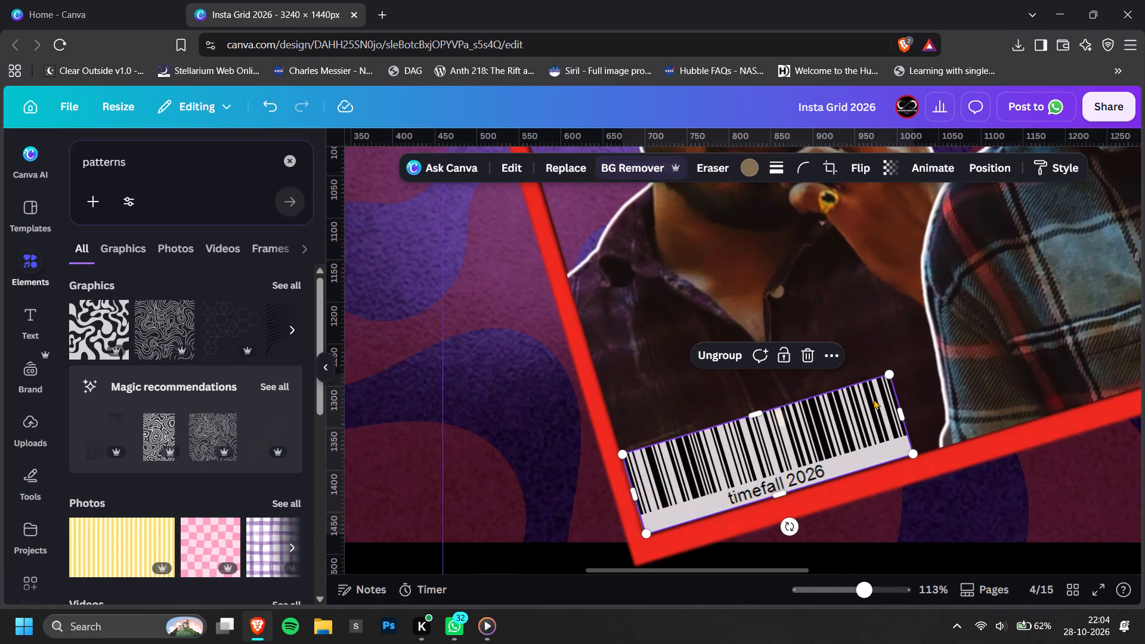
drag(889, 372, 734, 502)
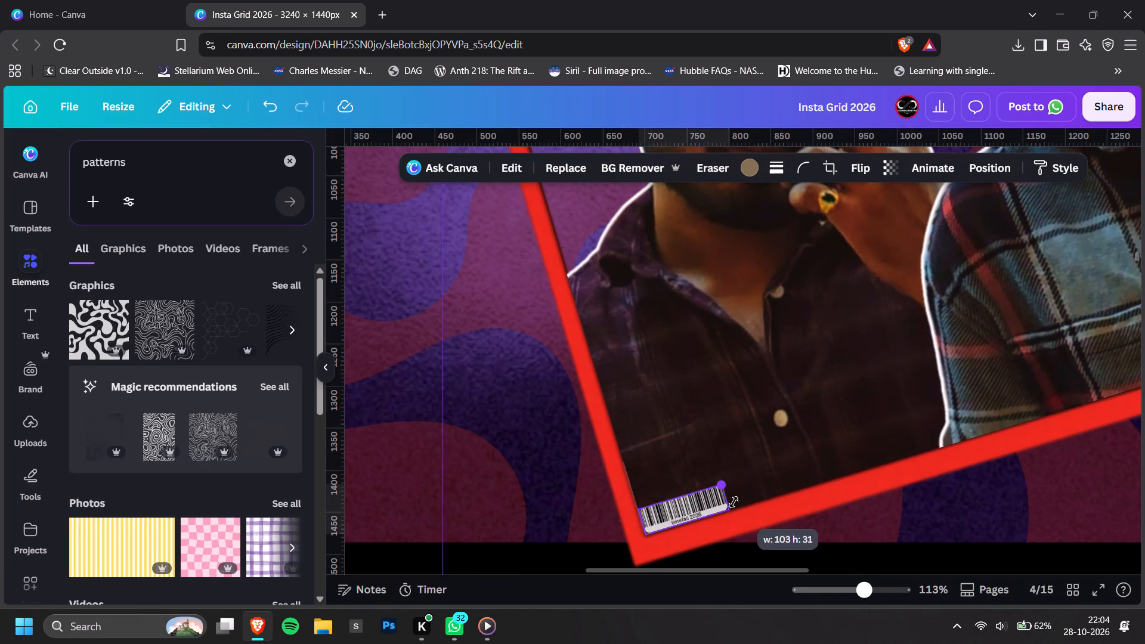
drag(734, 502, 852, 414)
ctrl+scroll(850, 408, down, 8)
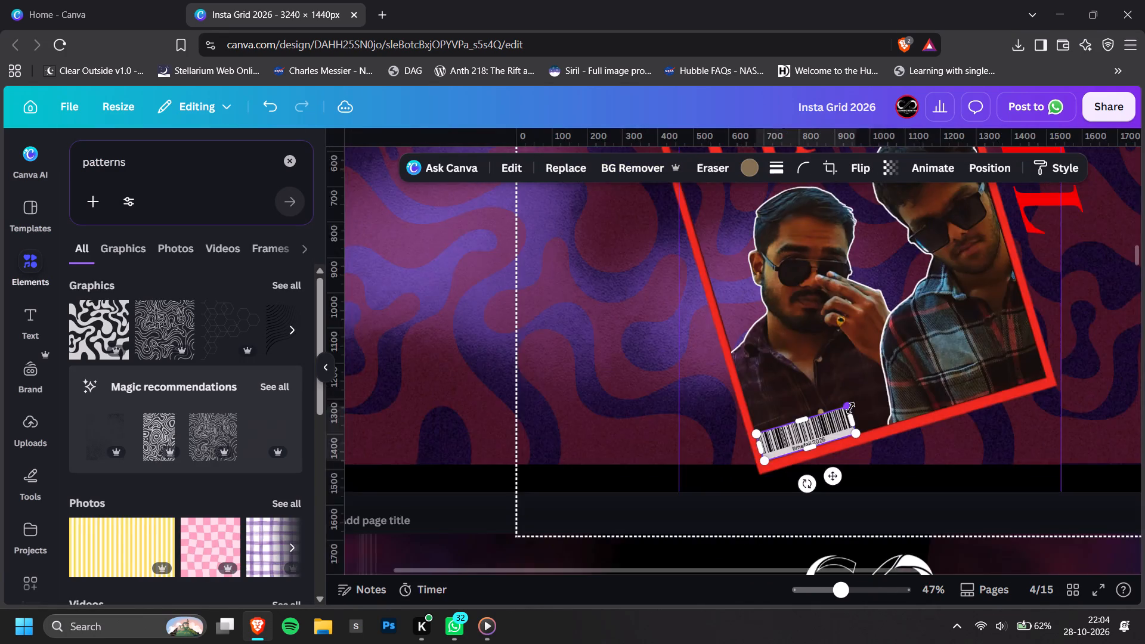
click(1072, 376)
click(1103, 373)
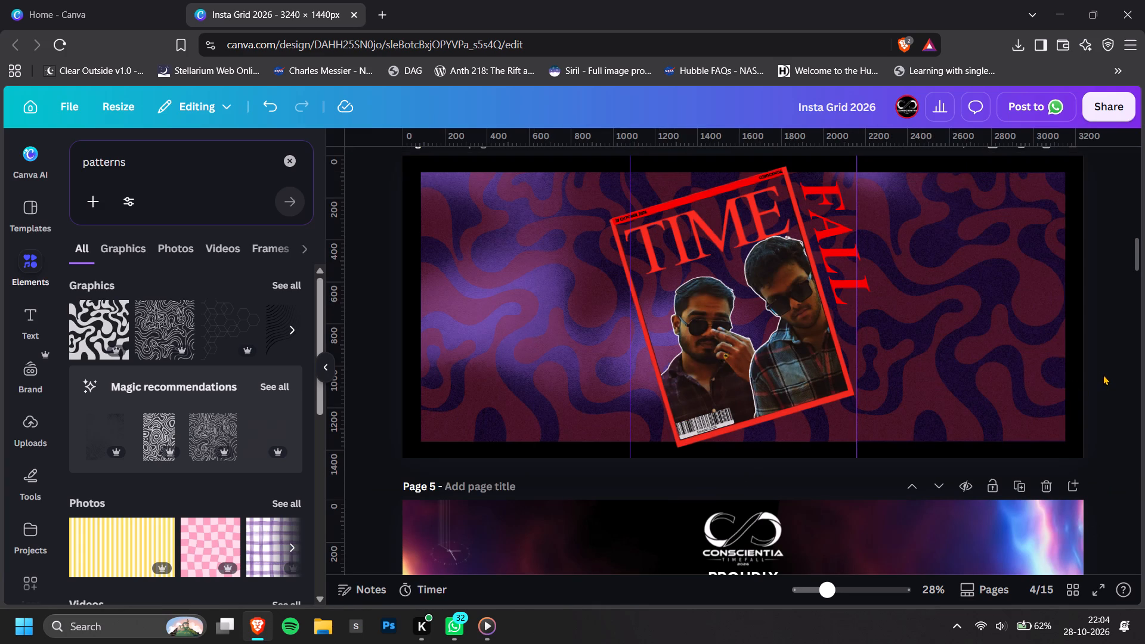
ctrl+scroll(750, 411, up, 8)
double_click(680, 417)
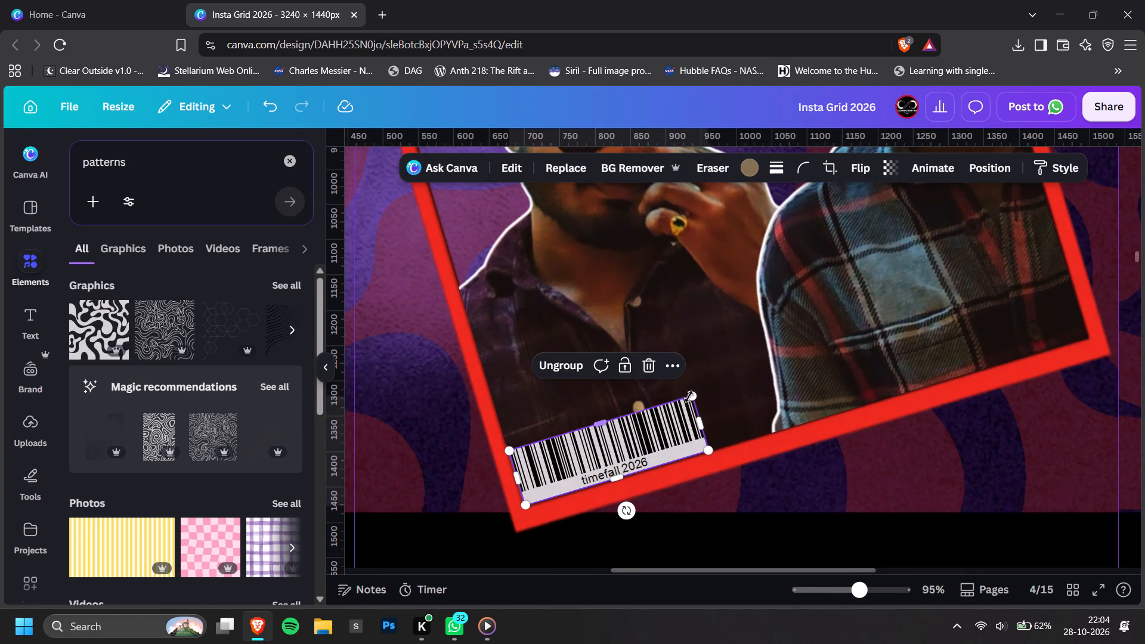
drag(692, 389, 662, 403)
ctrl+scroll(785, 386, down, 2)
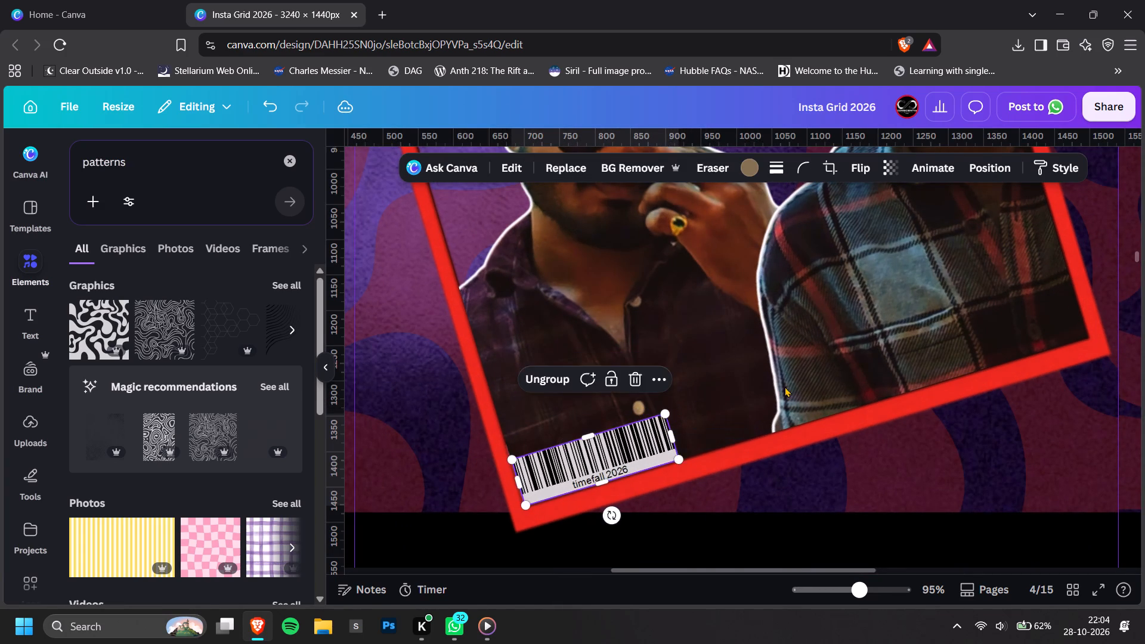
ctrl+scroll(785, 386, down, 4)
click(1070, 357)
ctrl+scroll(1004, 386, down, 3)
click(1048, 391)
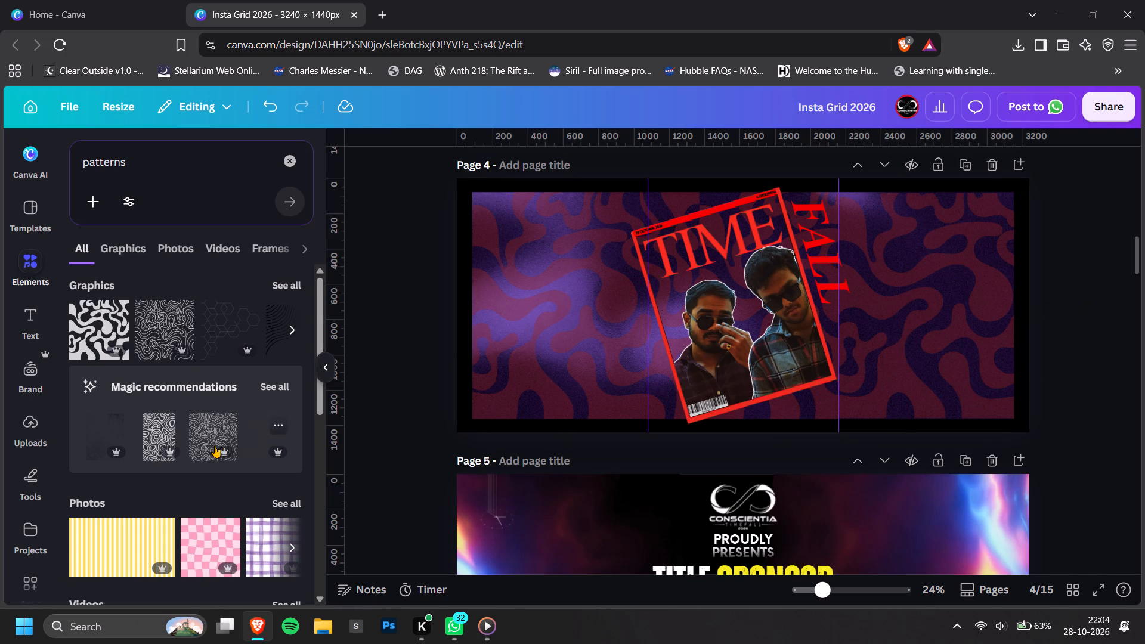
Browse the pattern search results and examine the TIME cover against the patterned background on page 4.
scroll(215, 445, down, 2)
scroll(132, 430, up, 1)
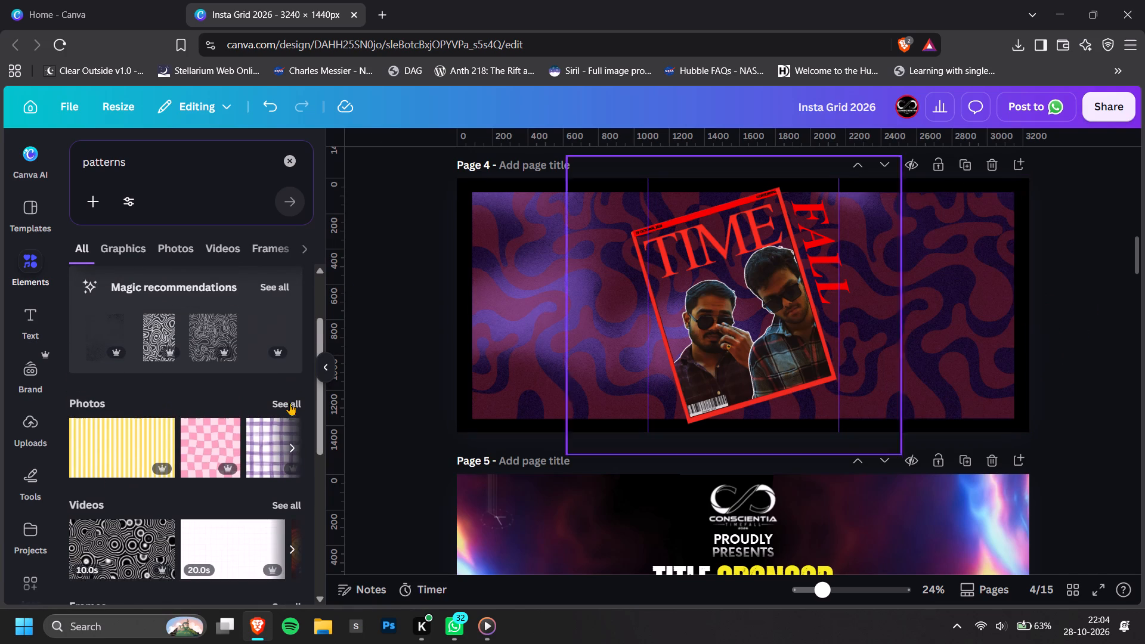
scroll(214, 449, down, 1)
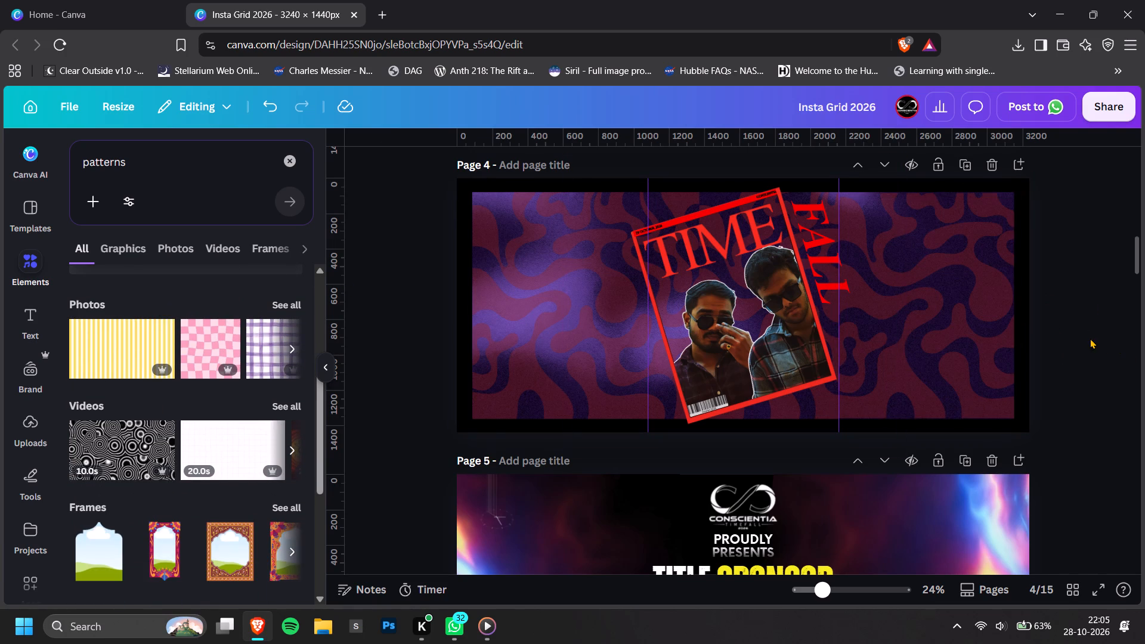
ctrl+scroll(1090, 338, down, 1)
scroll(1058, 337, up, 1)
ctrl+scroll(517, 408, up, 2)
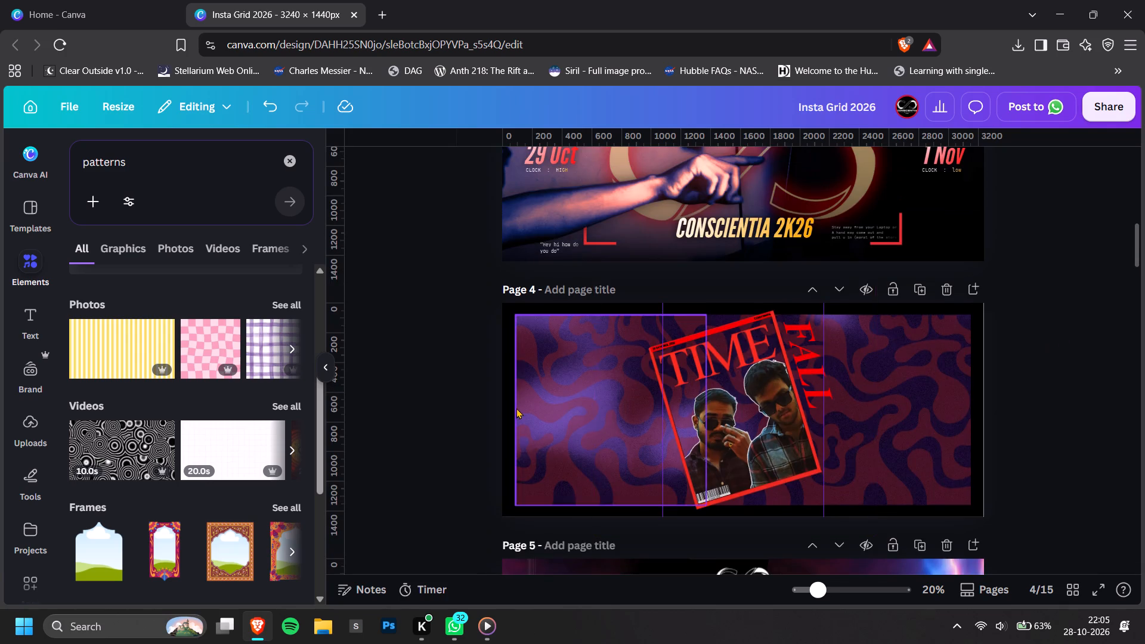
scroll(1128, 298, down, 1)
scroll(1107, 289, up, 1)
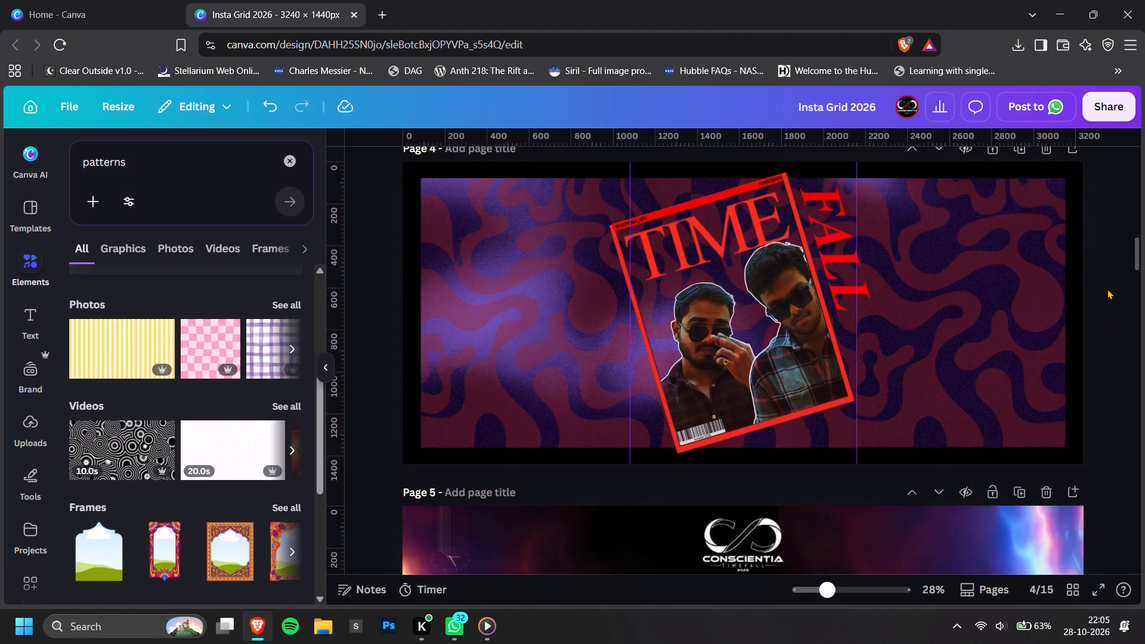
shift+scroll(1085, 315, down, 2)
Hide the element search results to give the page 4 artwork more room on the canvas.
click(315, 363)
click(327, 366)
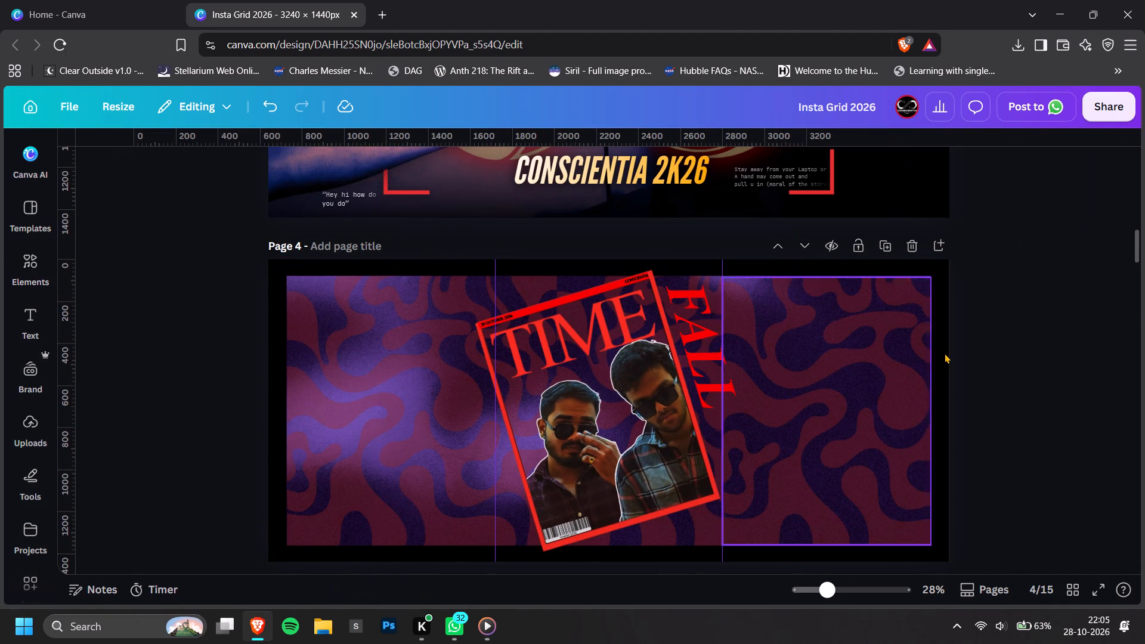
scroll(1035, 335, down, 1)
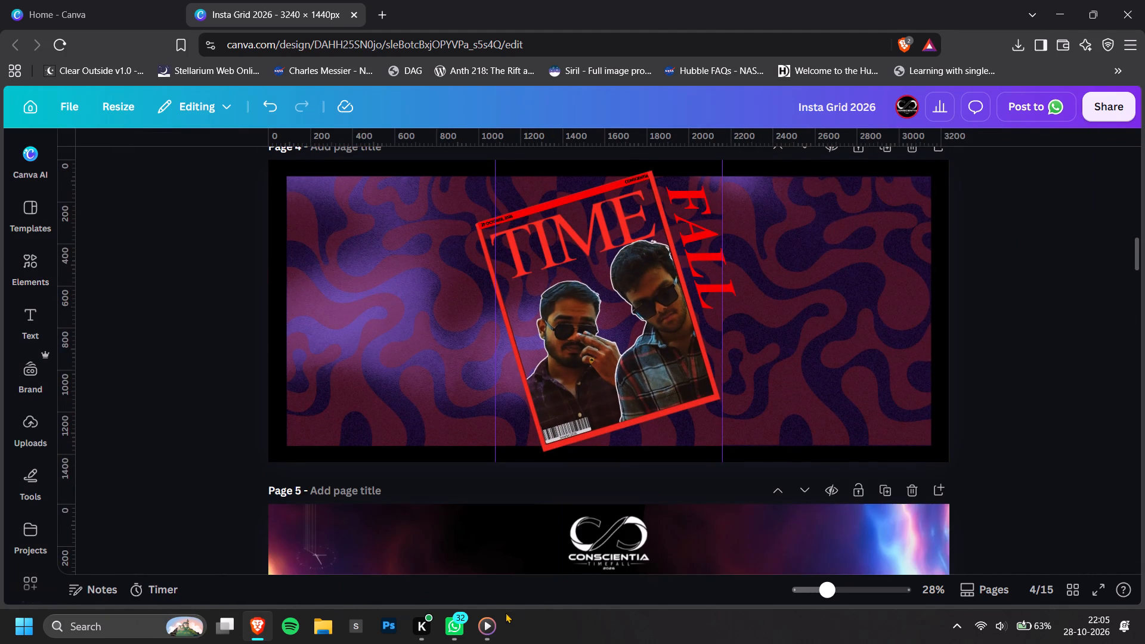
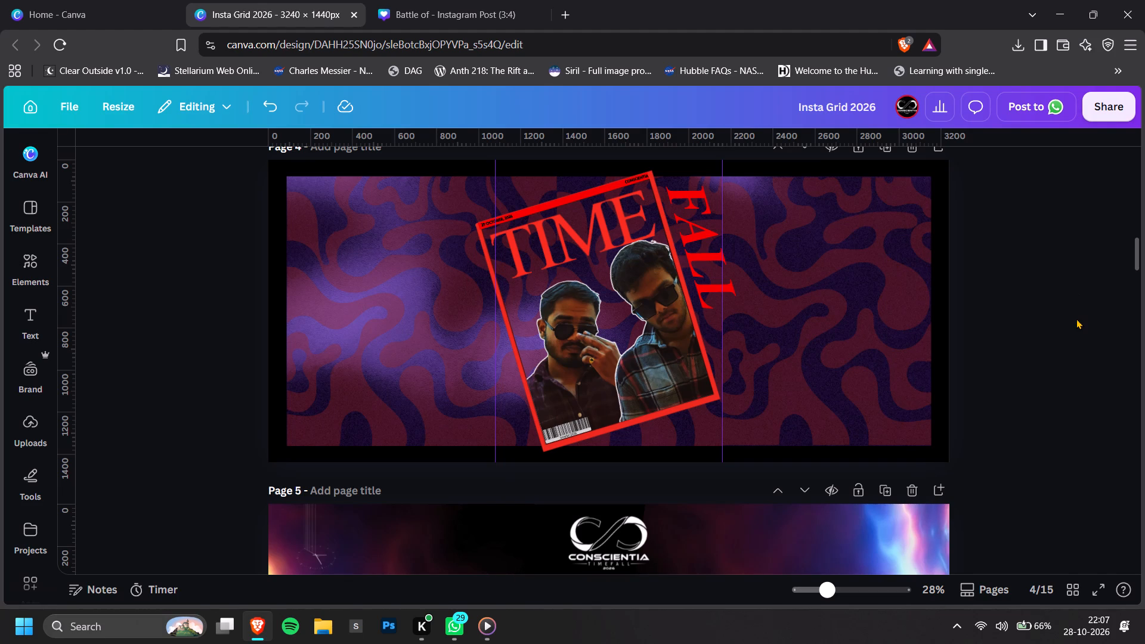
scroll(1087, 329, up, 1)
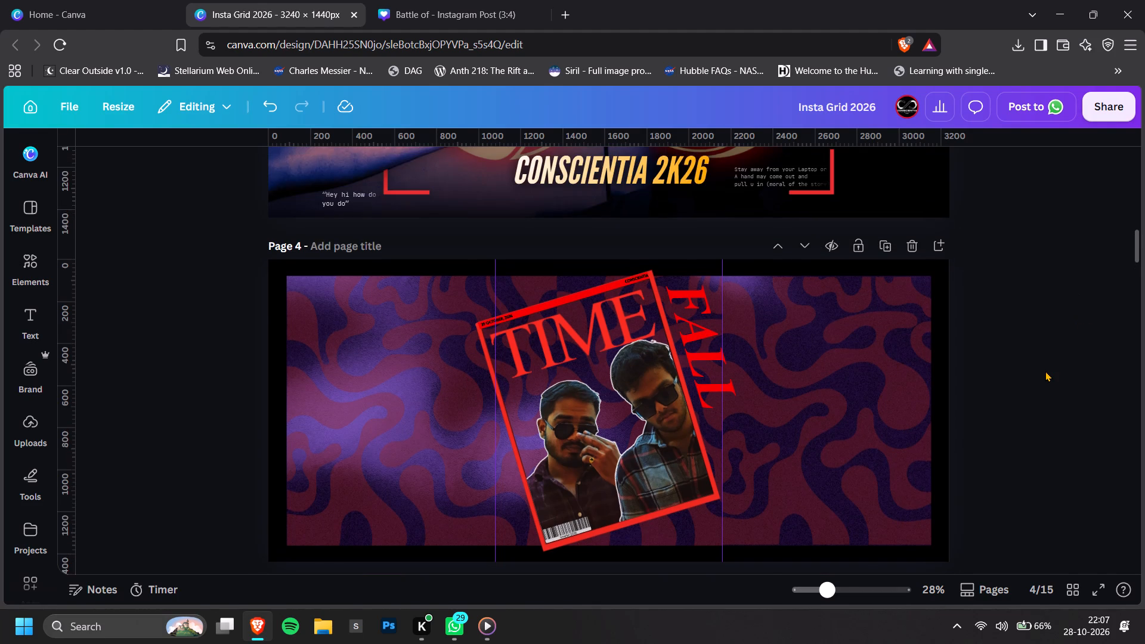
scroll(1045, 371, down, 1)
Switch to the already open Battle of Instagram post design, closing the duplicate copy opened from the recent designs.
click(78, 0)
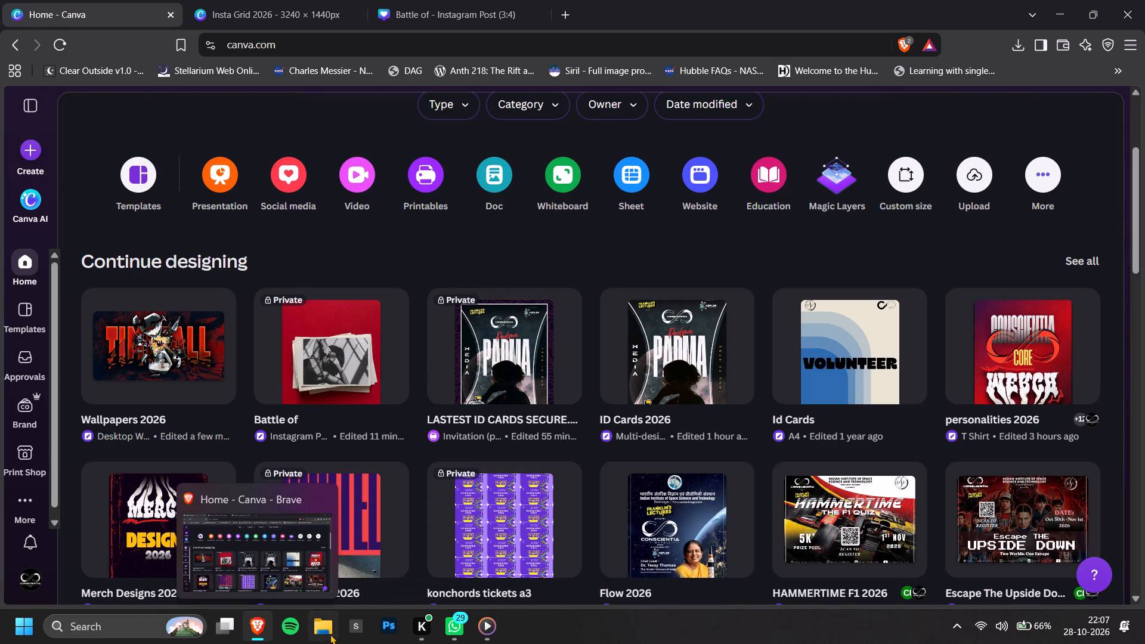
click(326, 633)
key(alt+Tab)
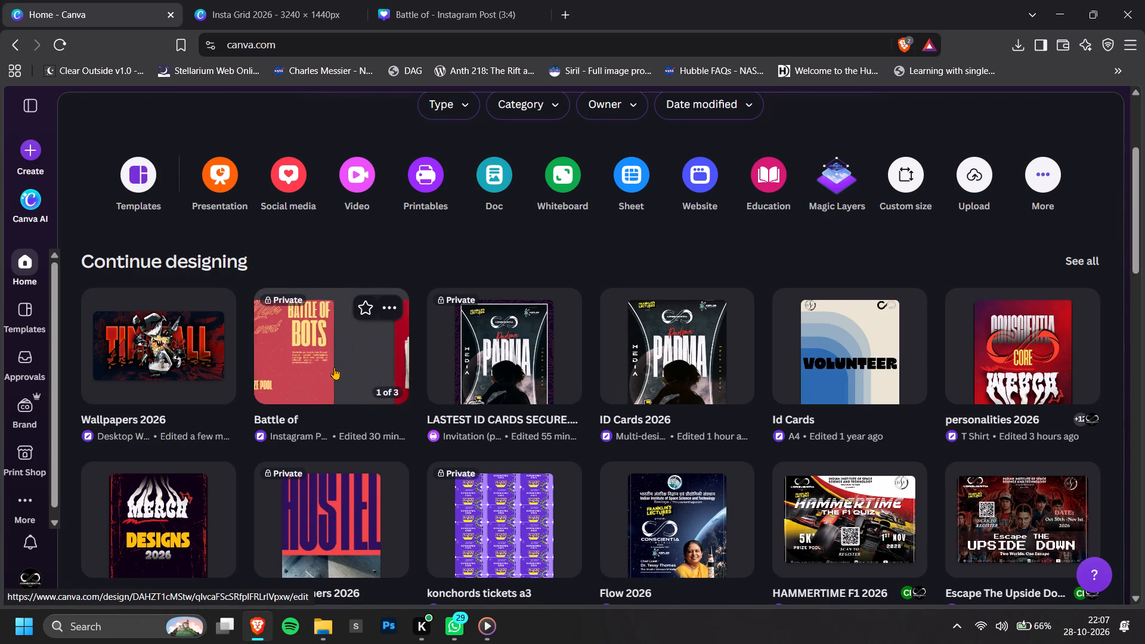
click(334, 367)
click(591, 0)
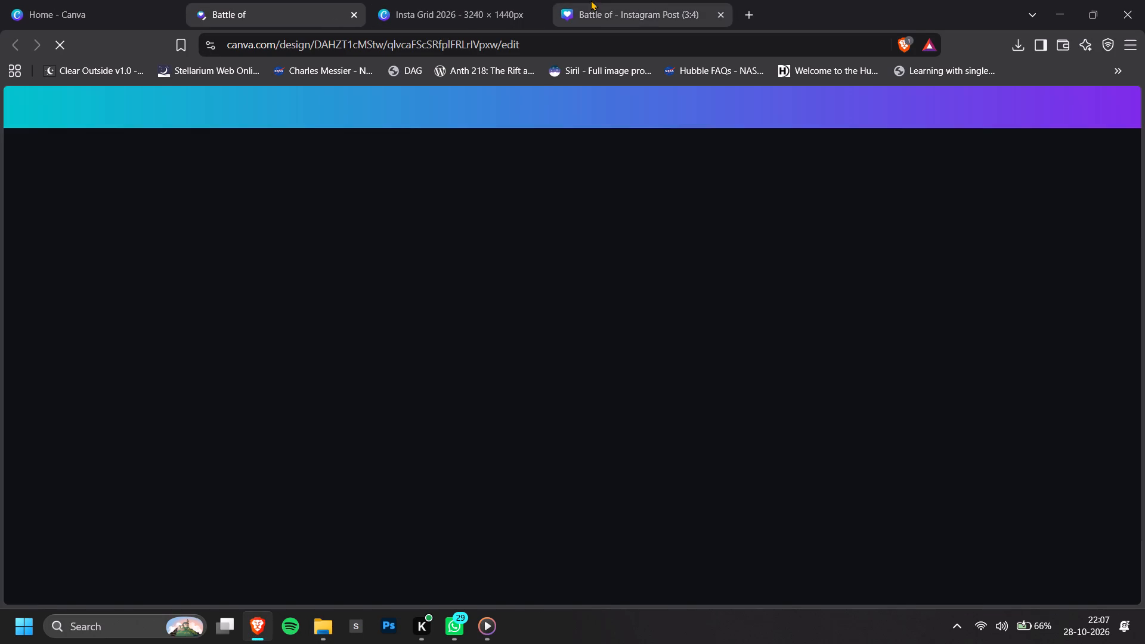
click(360, 15)
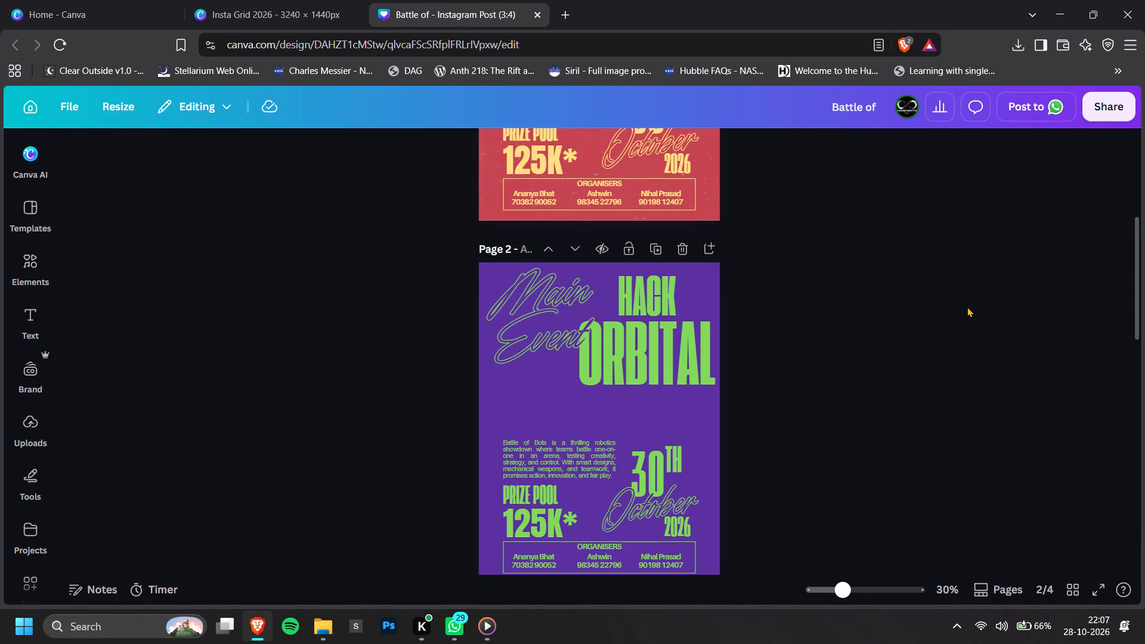
Look through the pages of the Battle of design, from the Hack Orbital poster variants back to the Battle of Bots poster.
scroll(977, 318, down, 1)
ctrl+scroll(686, 423, up, 4)
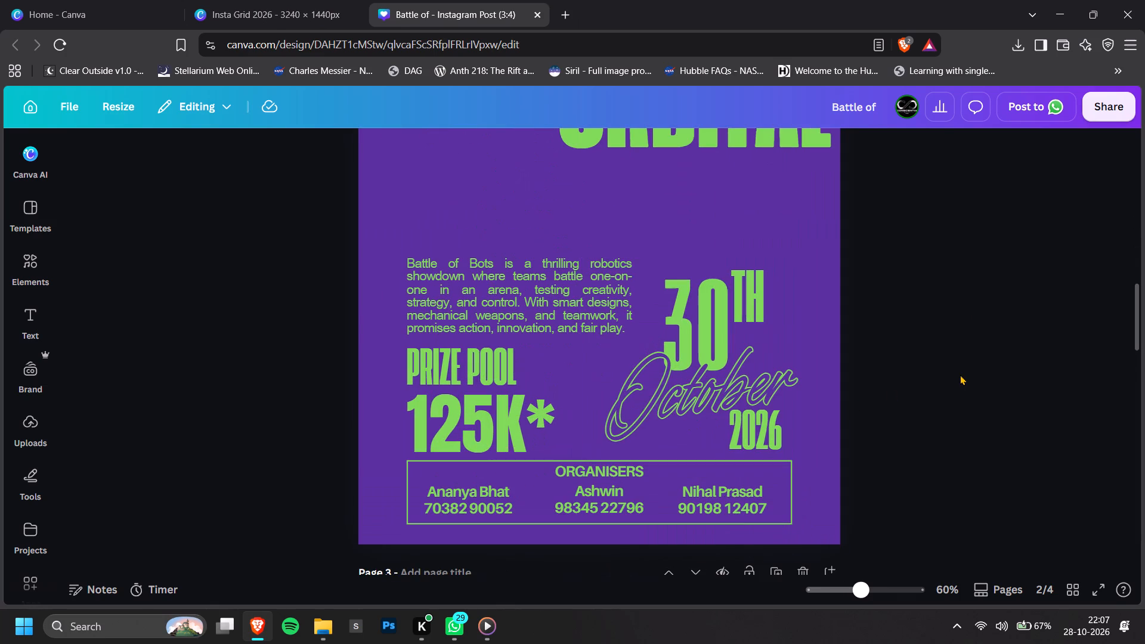
ctrl+scroll(883, 368, down, 2)
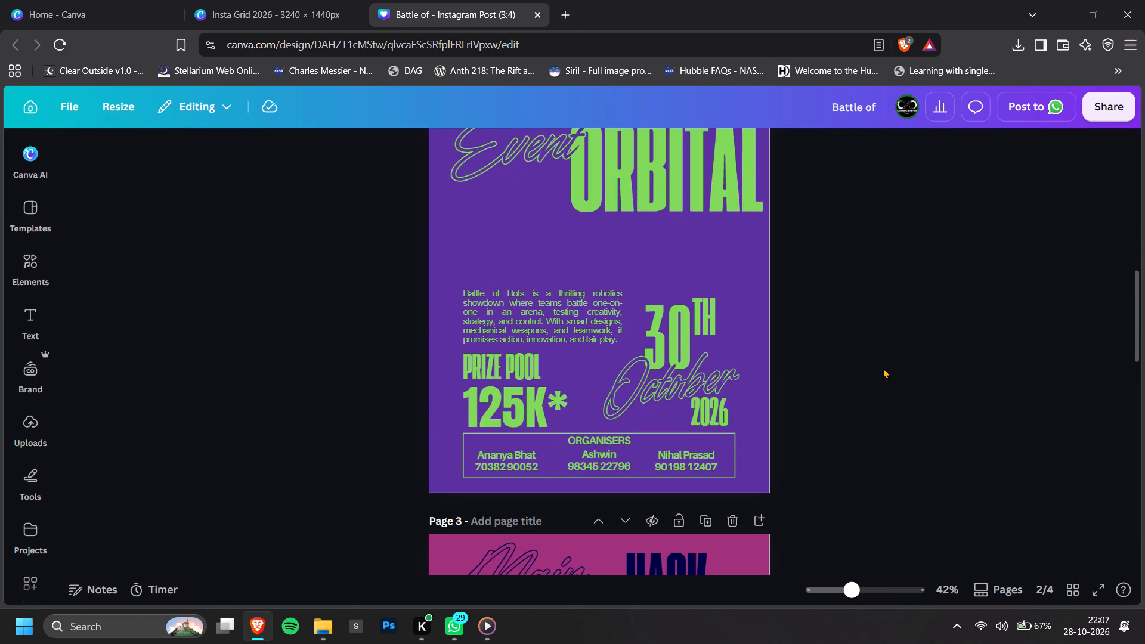
scroll(883, 368, down, 4)
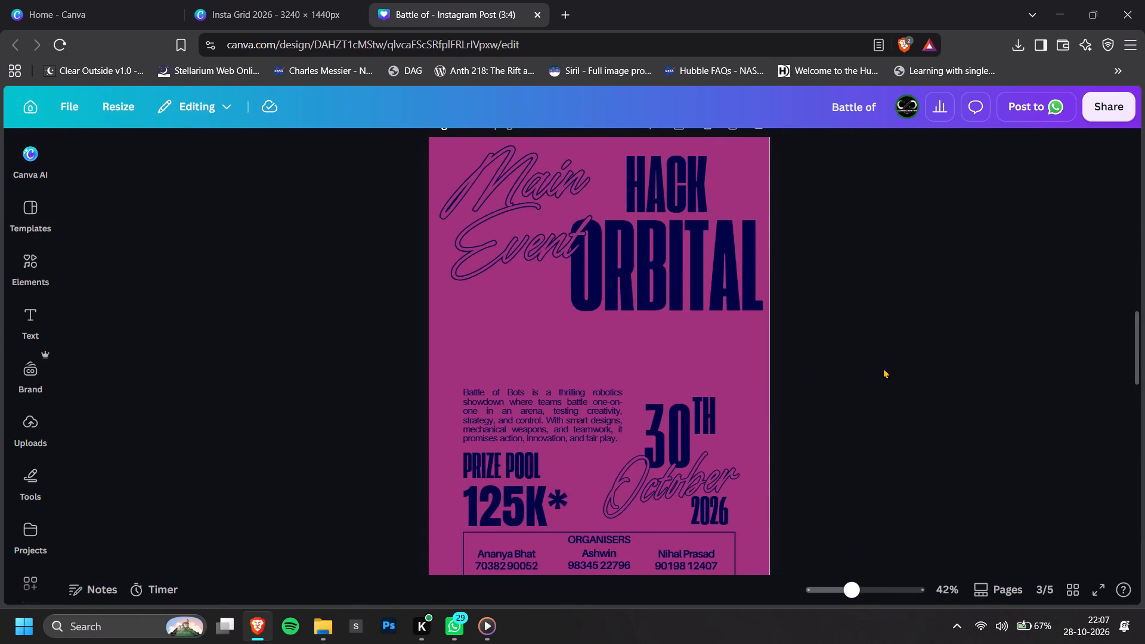
ctrl+scroll(883, 368, down, 6)
scroll(883, 368, down, 7)
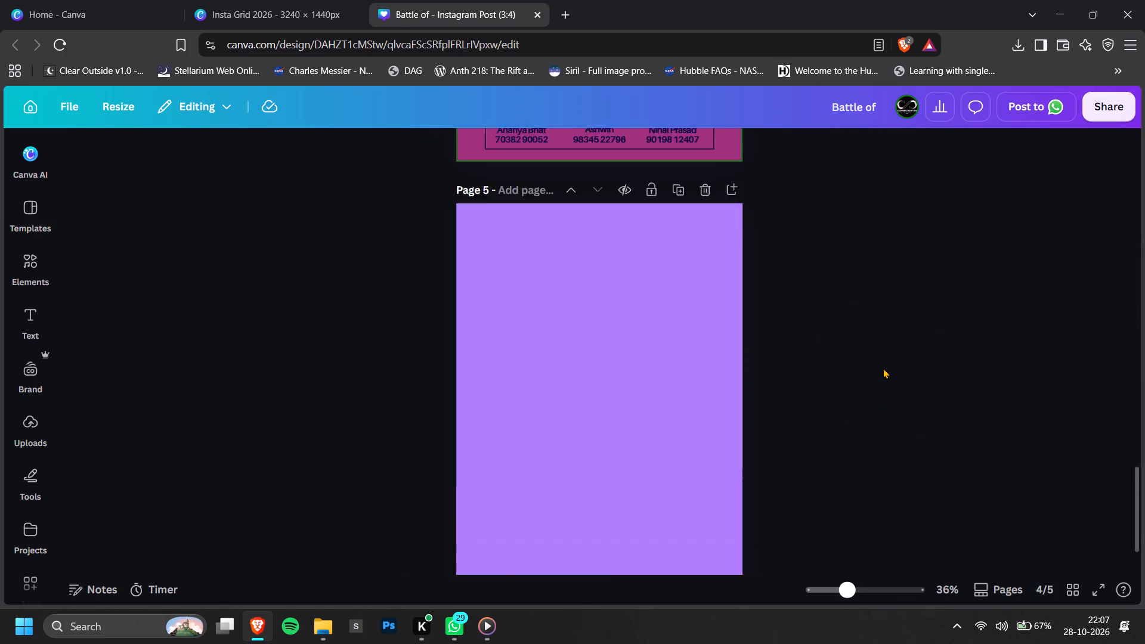
scroll(883, 368, down, 6)
scroll(883, 368, up, 13)
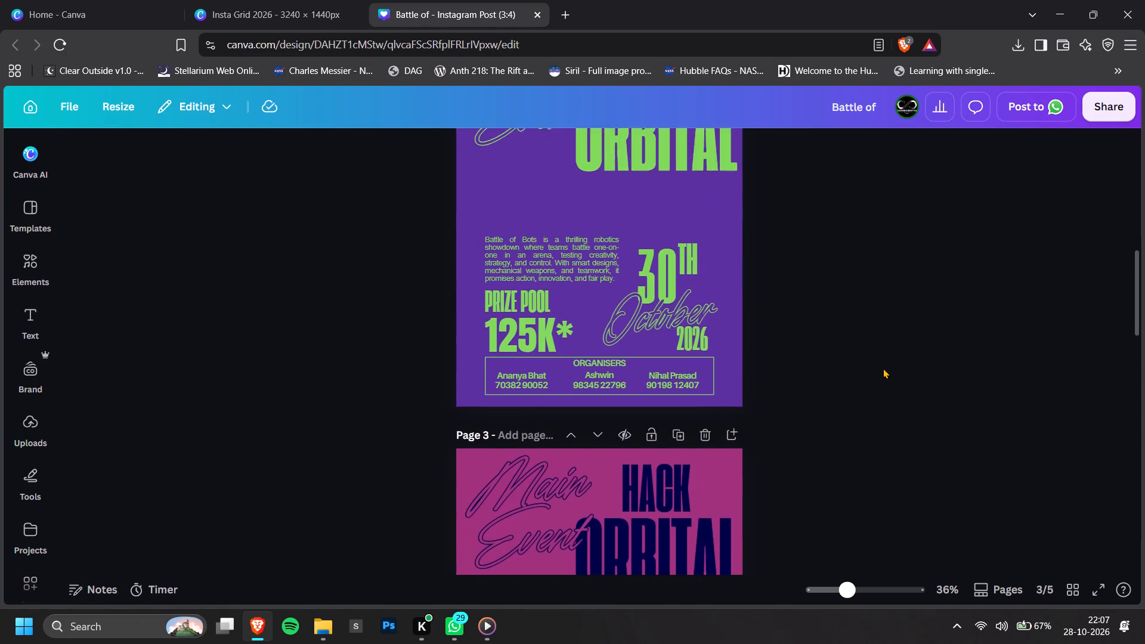
scroll(883, 368, up, 7)
key(alt+Tab)
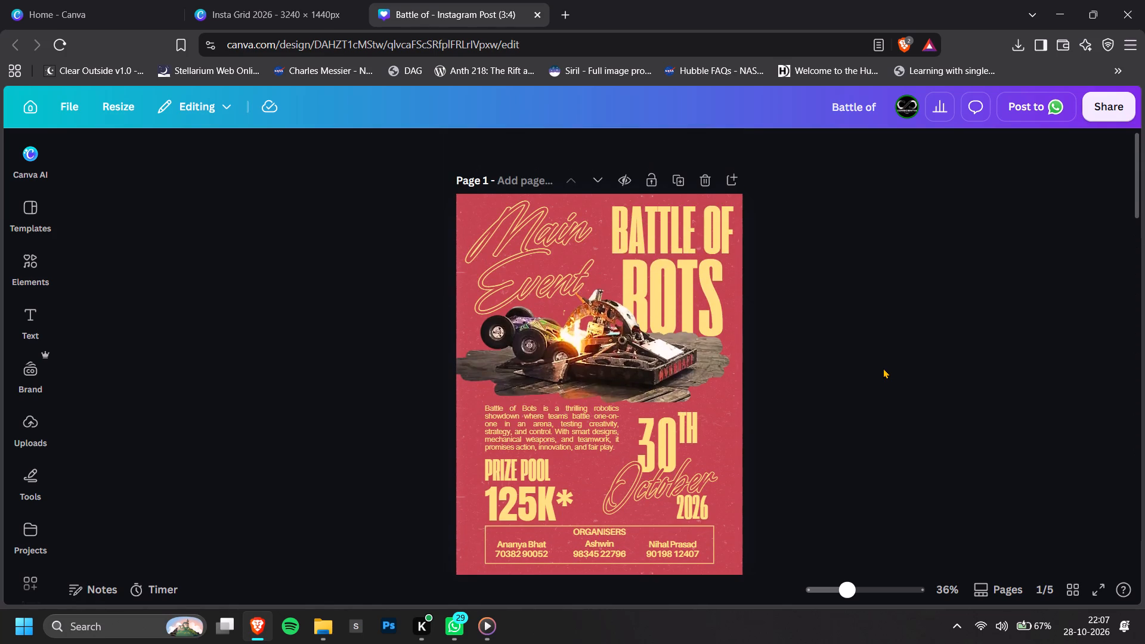
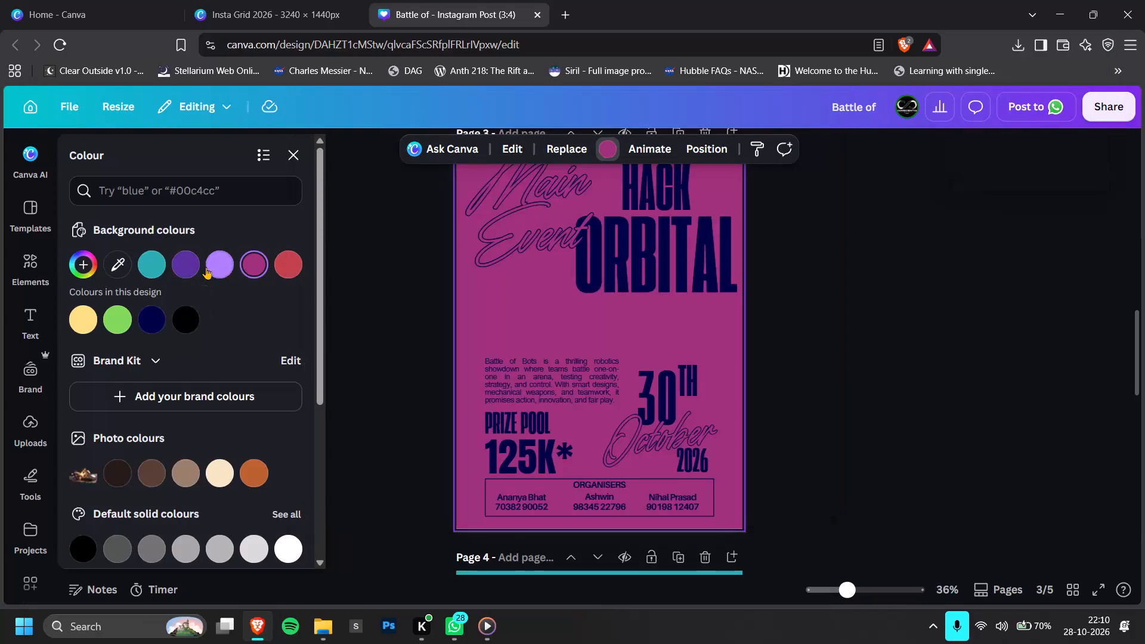
Try teal as the background of page 3's Hack Orbital poster, and settle on the design's red.
click(921, 393)
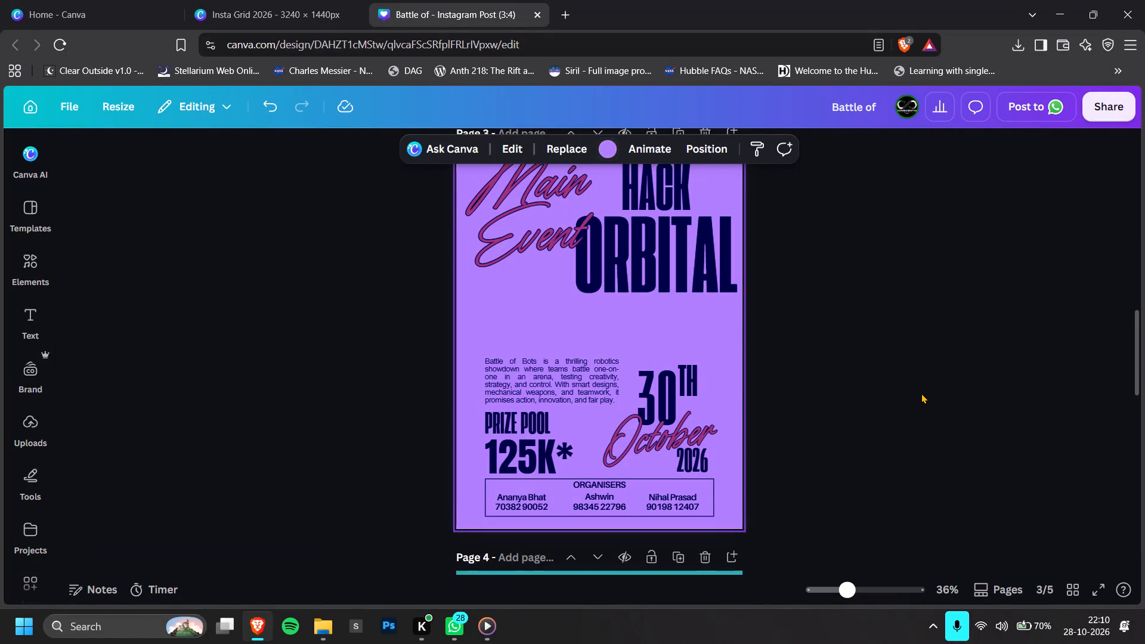
scroll(922, 392, up, 1)
click(924, 395)
scroll(922, 398, down, 1)
click(512, 302)
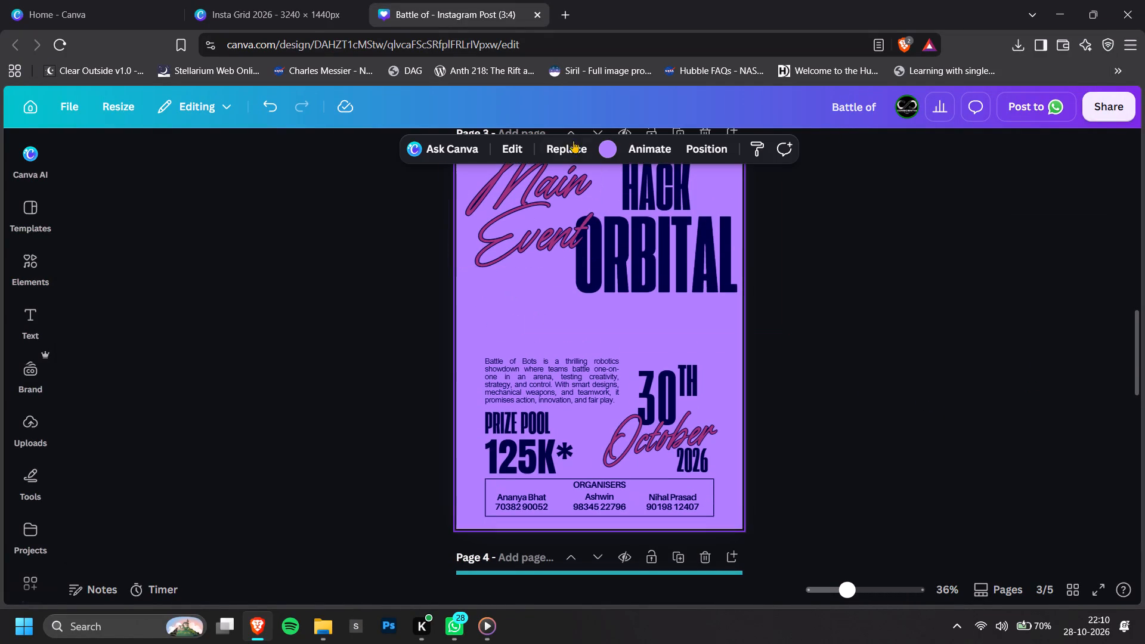
click(612, 148)
click(156, 267)
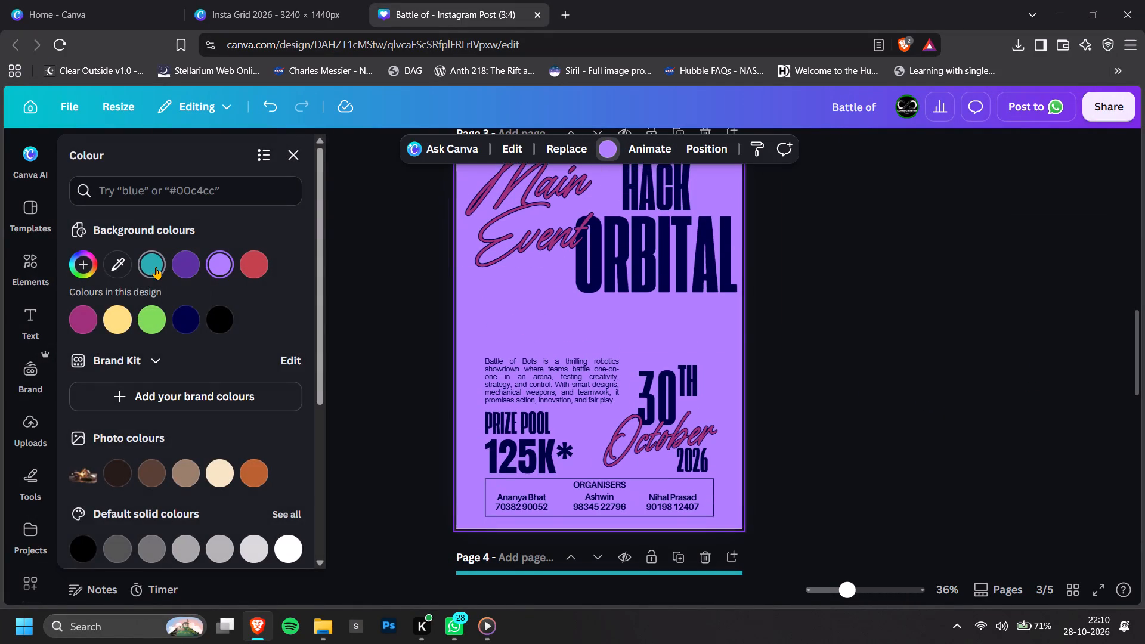
click(249, 261)
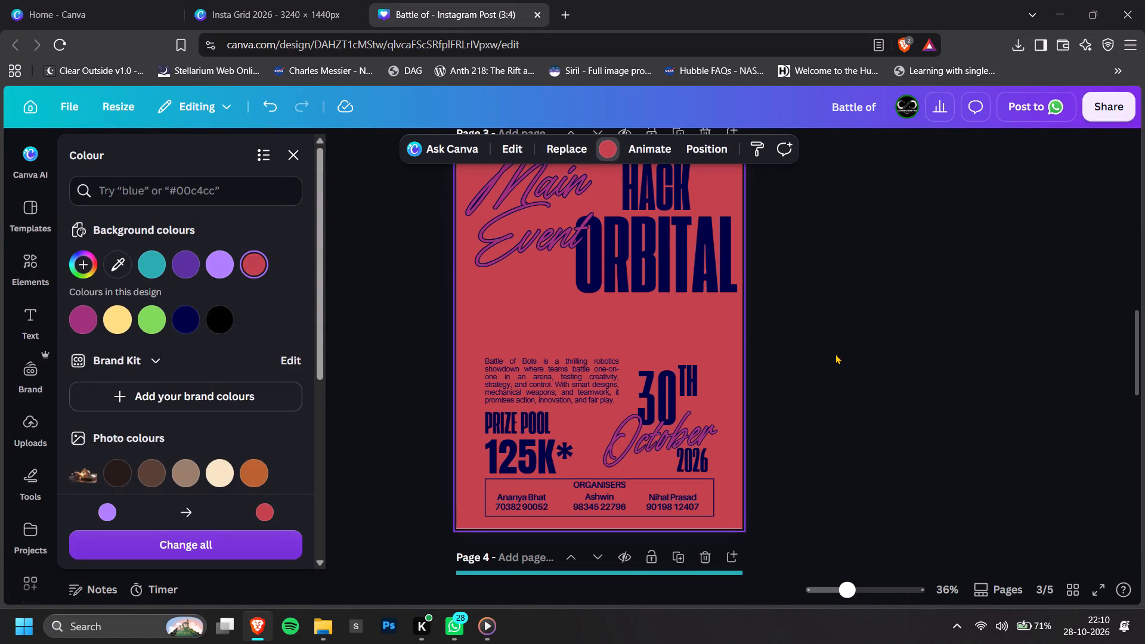
click(844, 365)
Compare page 3's red background with the colour variants on pages 1 and 2.
scroll(844, 365, up, 8)
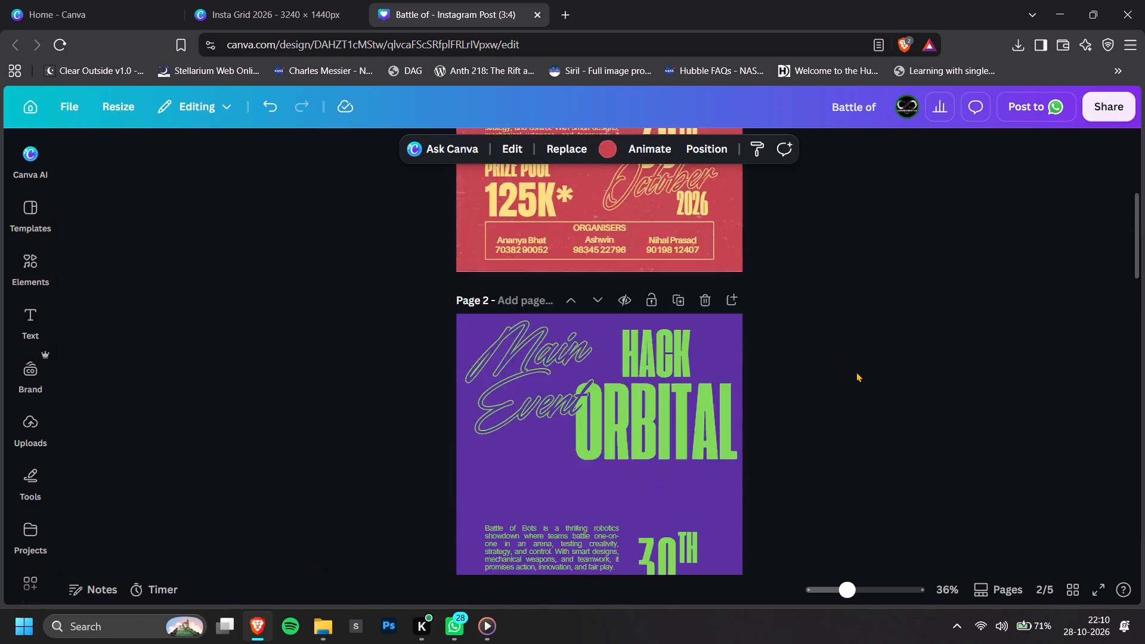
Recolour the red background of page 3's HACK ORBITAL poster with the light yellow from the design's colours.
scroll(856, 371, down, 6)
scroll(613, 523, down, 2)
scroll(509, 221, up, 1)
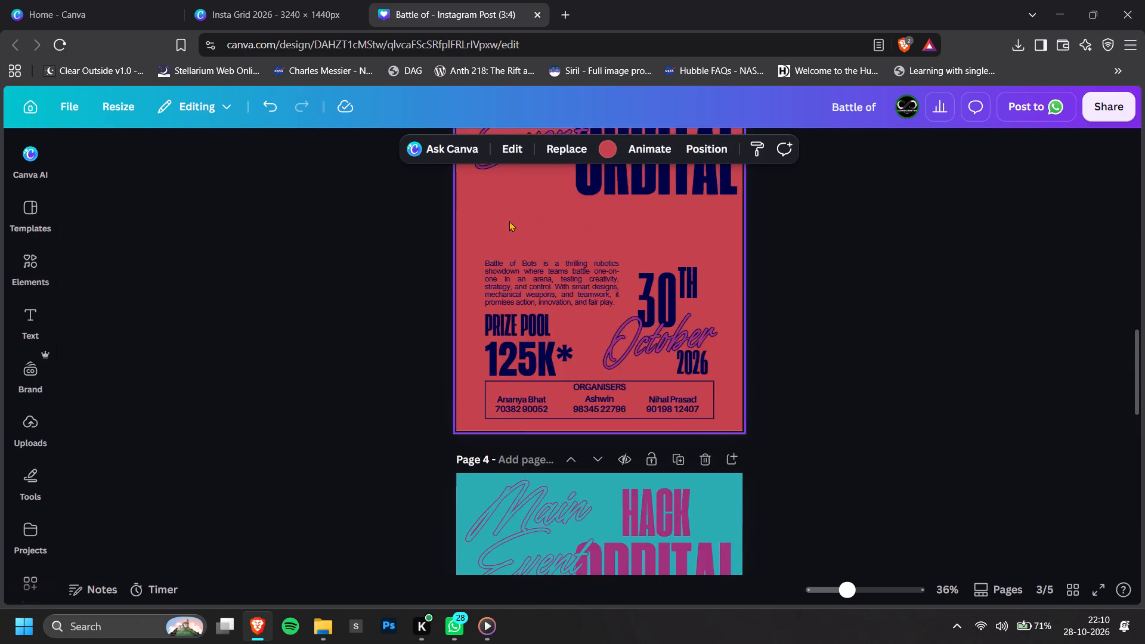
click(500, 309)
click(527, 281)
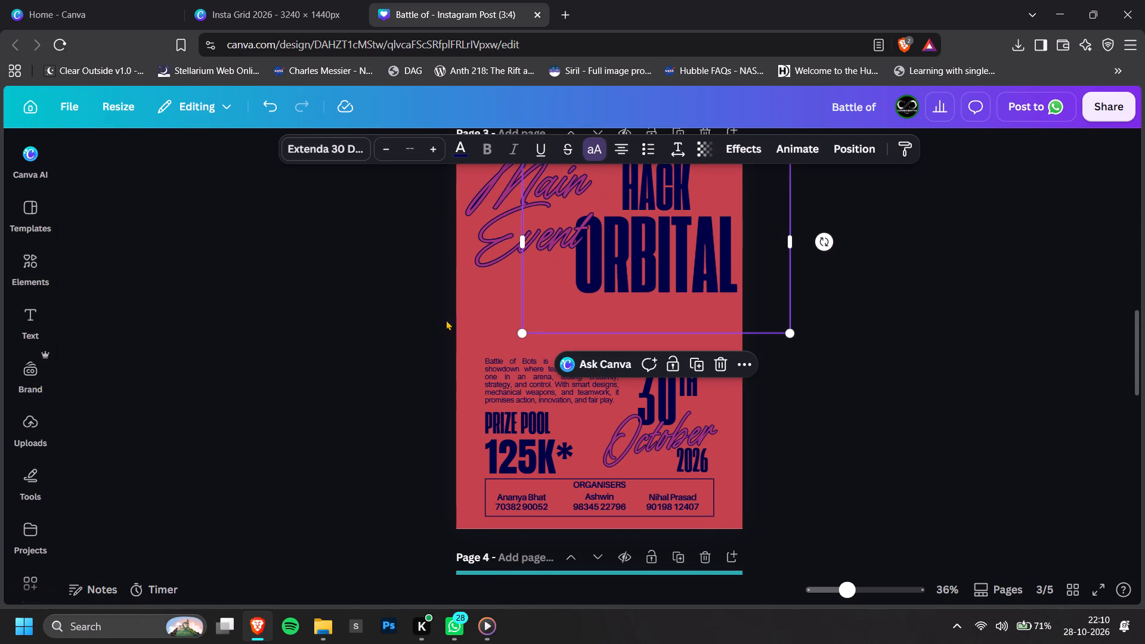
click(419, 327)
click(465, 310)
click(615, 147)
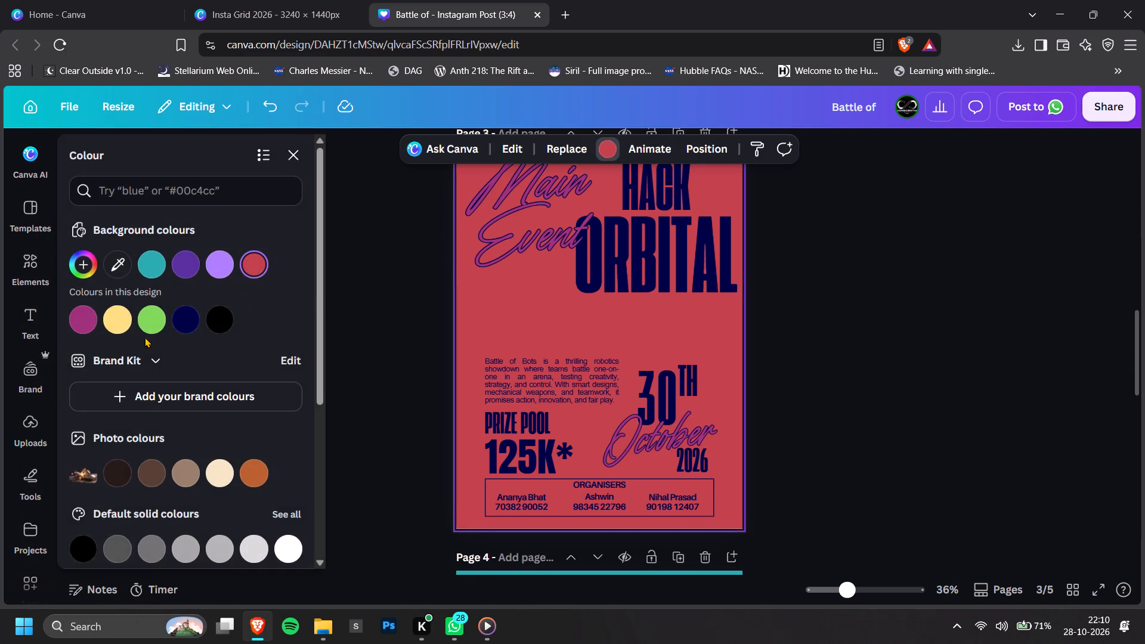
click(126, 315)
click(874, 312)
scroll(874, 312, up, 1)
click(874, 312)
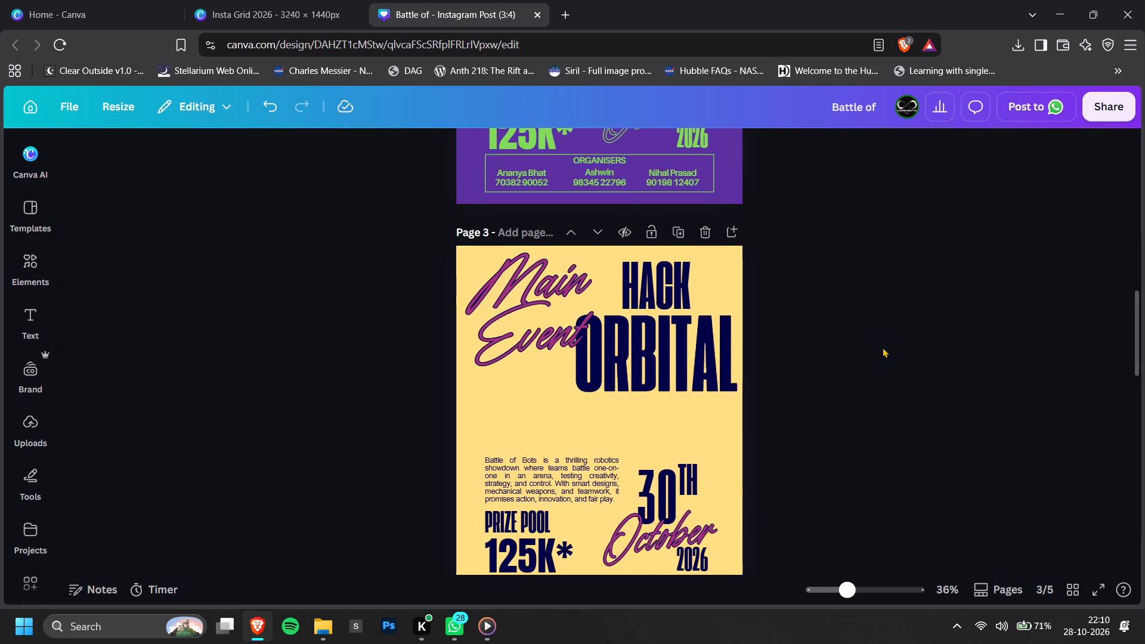
Change page 3's poster background to the light orange from the default solid colours.
scroll(888, 361, up, 8)
scroll(902, 370, down, 6)
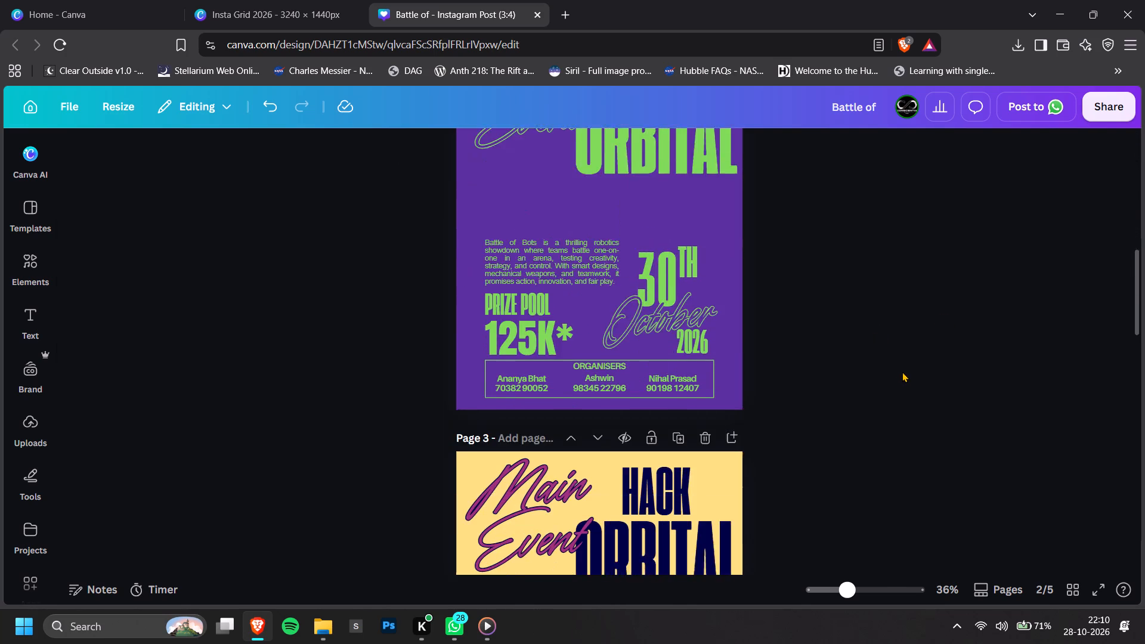
scroll(902, 371, down, 2)
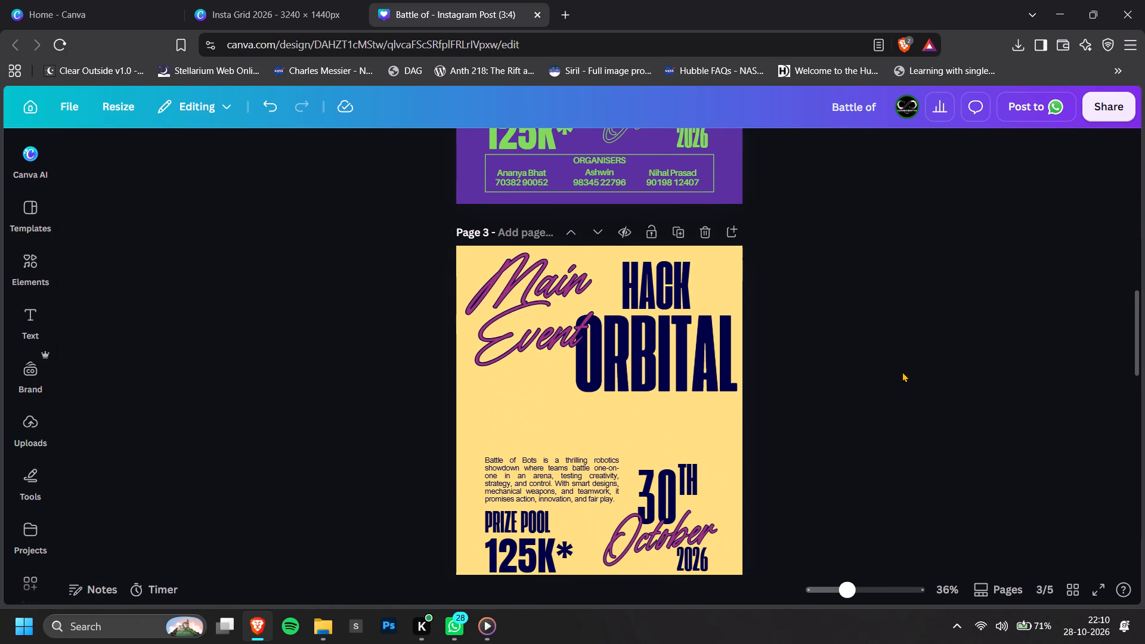
scroll(902, 371, down, 1)
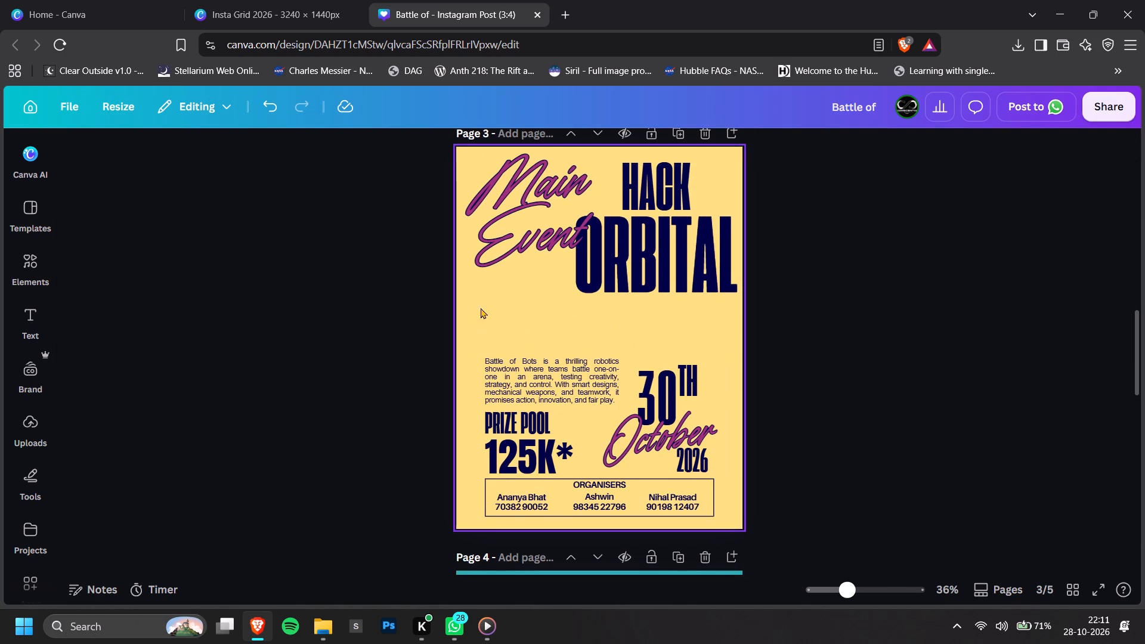
click(484, 296)
click(612, 156)
scroll(181, 430, down, 2)
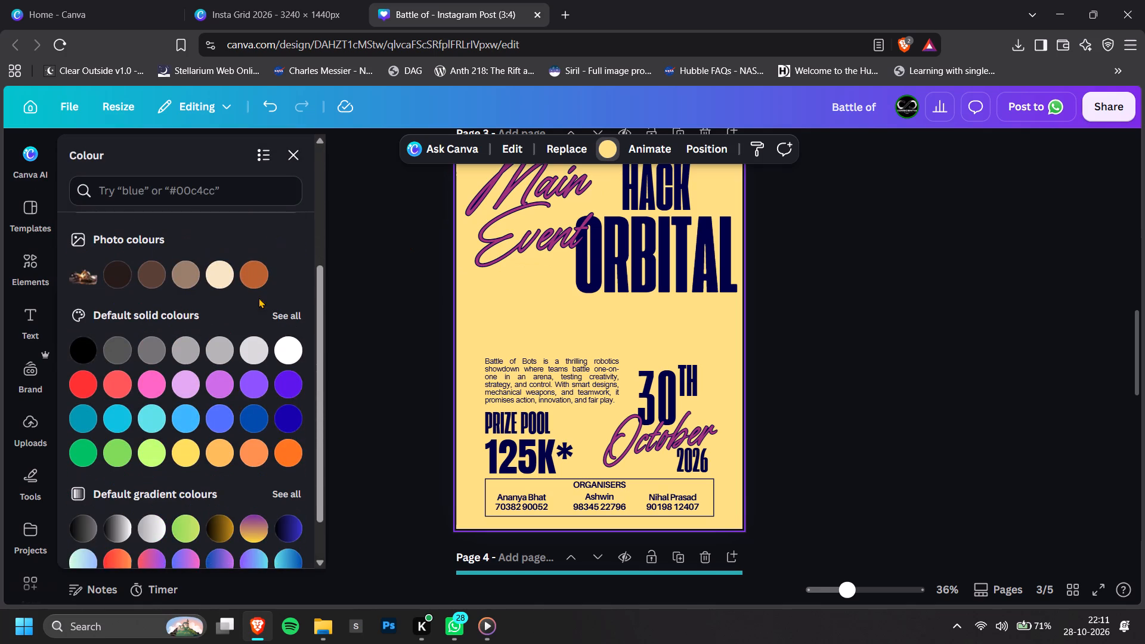
click(259, 286)
scroll(255, 413, down, 1)
click(229, 360)
double_click(828, 348)
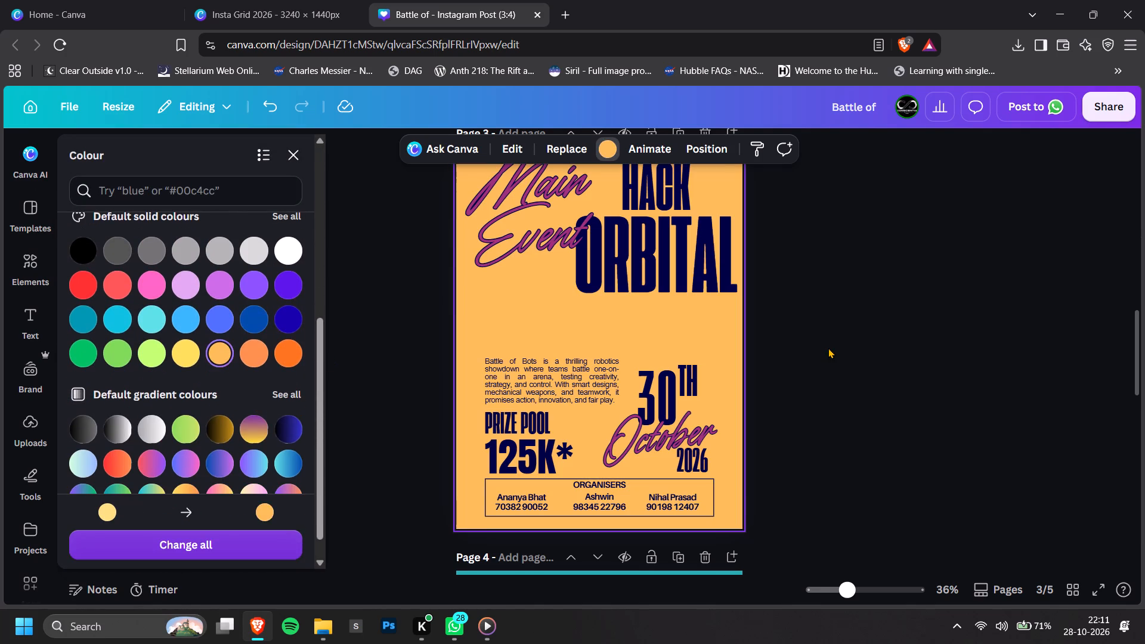
Select the teal background of page 4's HACK ORBITAL poster.
scroll(878, 364, down, 4)
click(493, 351)
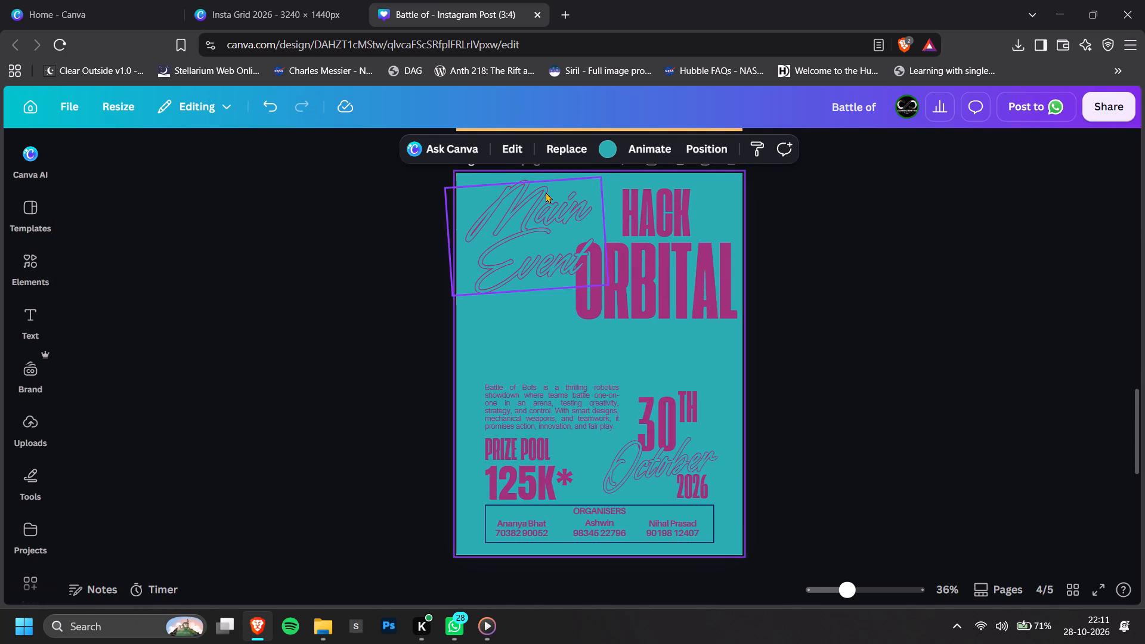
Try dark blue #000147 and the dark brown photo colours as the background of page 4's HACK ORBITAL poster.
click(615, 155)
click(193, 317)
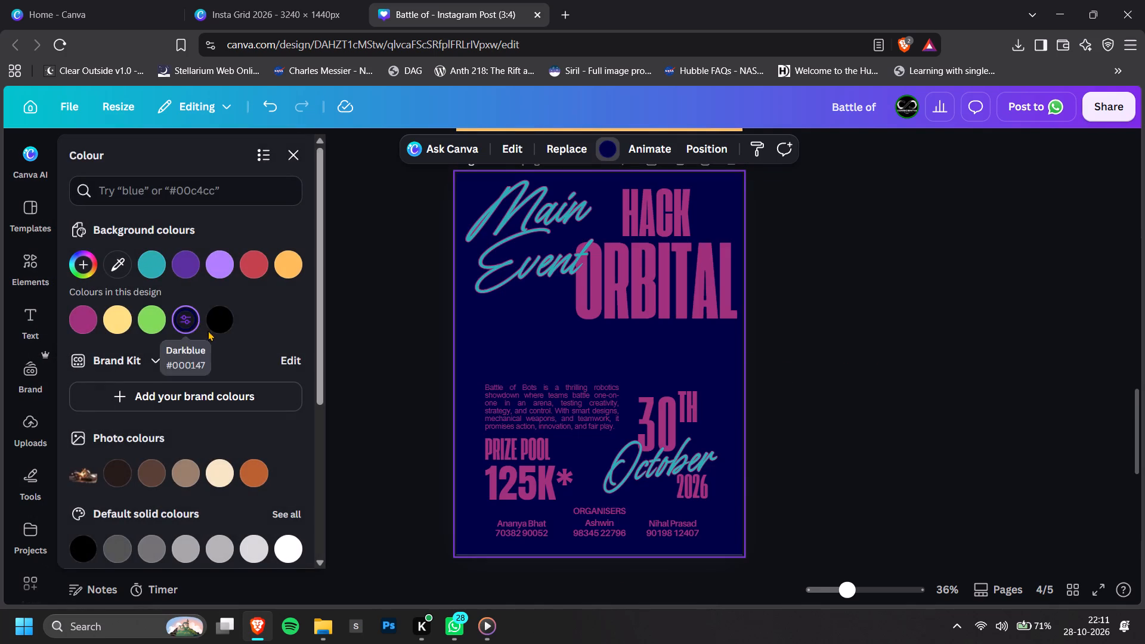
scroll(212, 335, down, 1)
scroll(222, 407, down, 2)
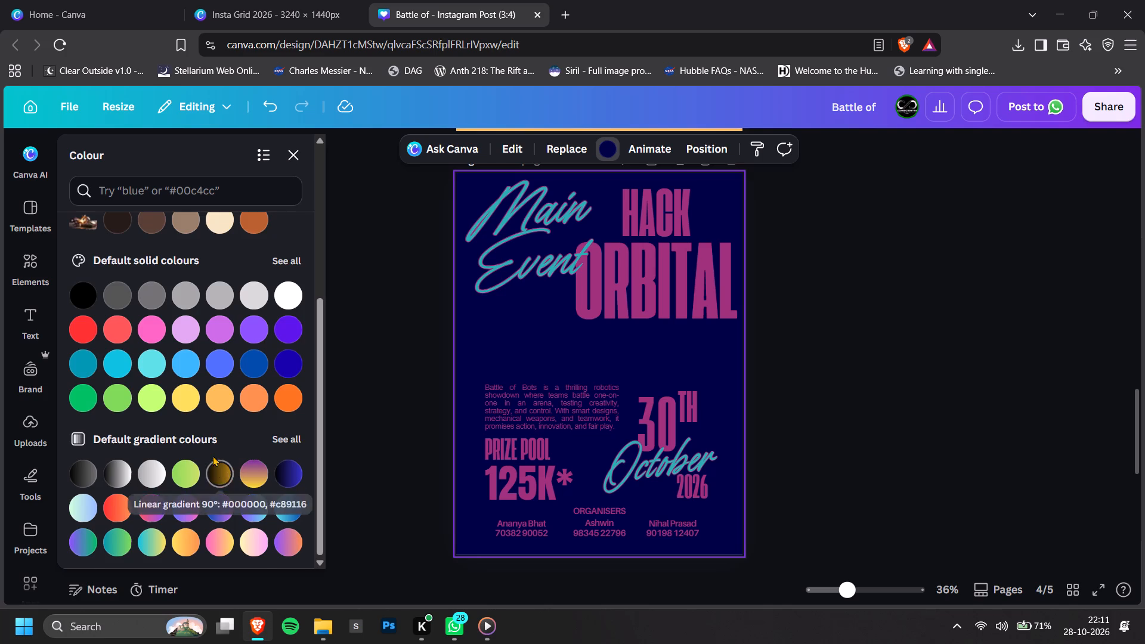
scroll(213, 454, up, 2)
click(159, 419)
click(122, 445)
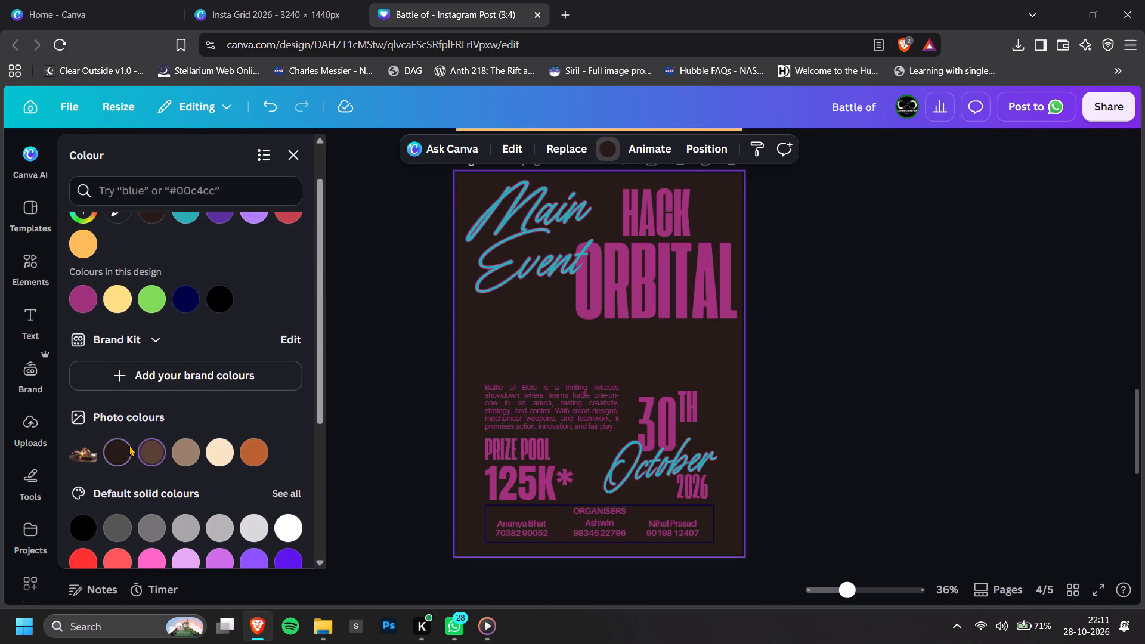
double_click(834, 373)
Recolour the background of page 4's HACK ORBITAL poster with the light yellow from the design's colours.
click(491, 351)
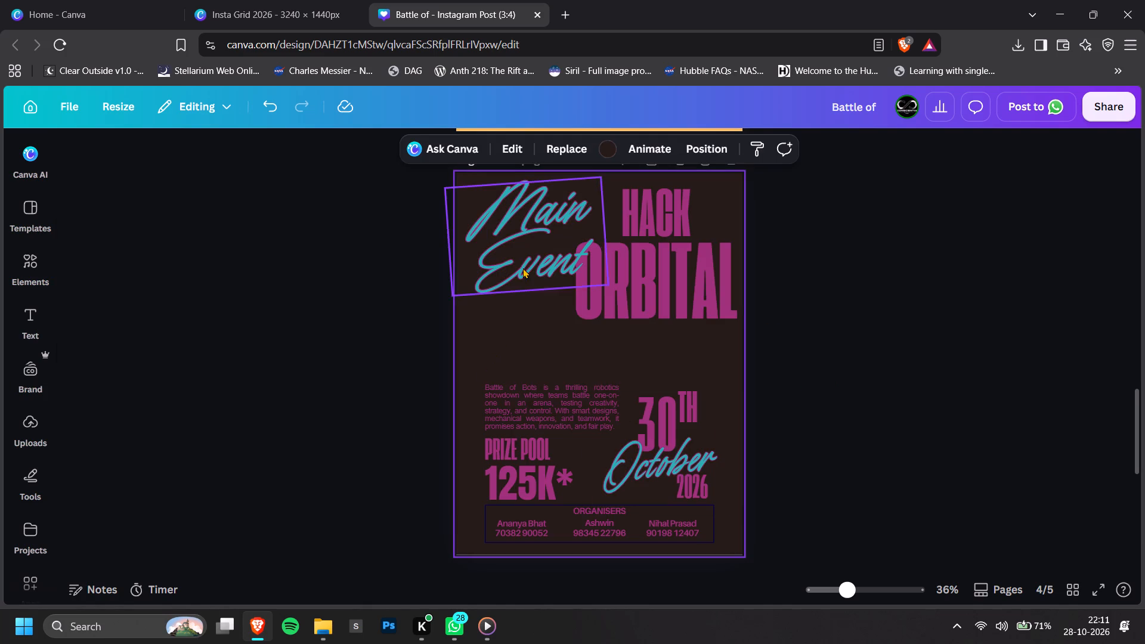
click(592, 145)
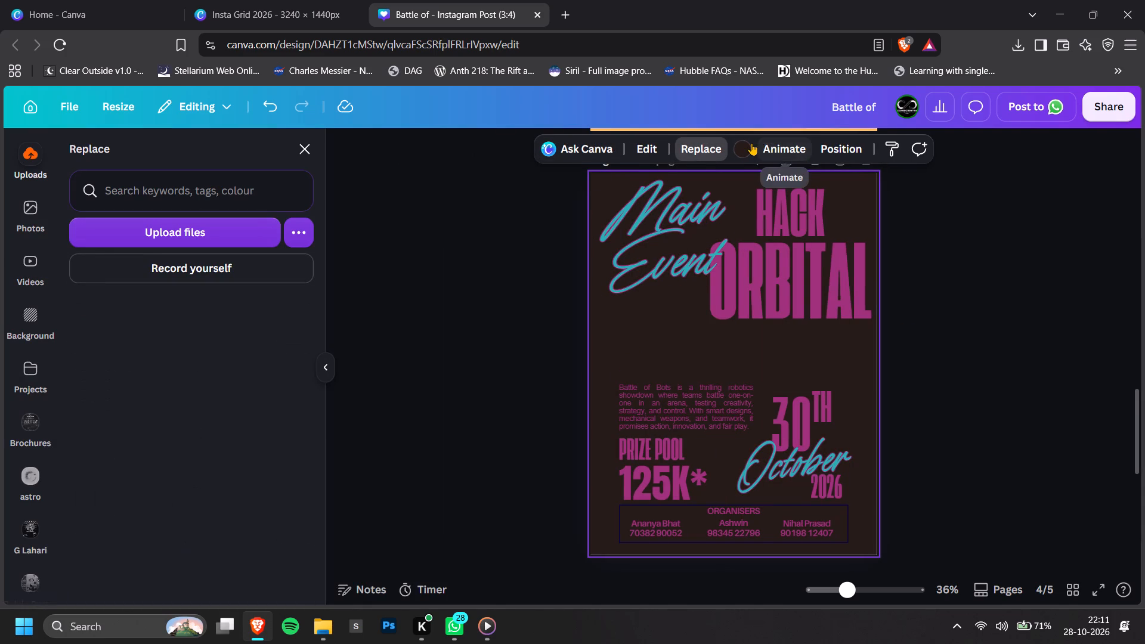
click(751, 143)
click(190, 317)
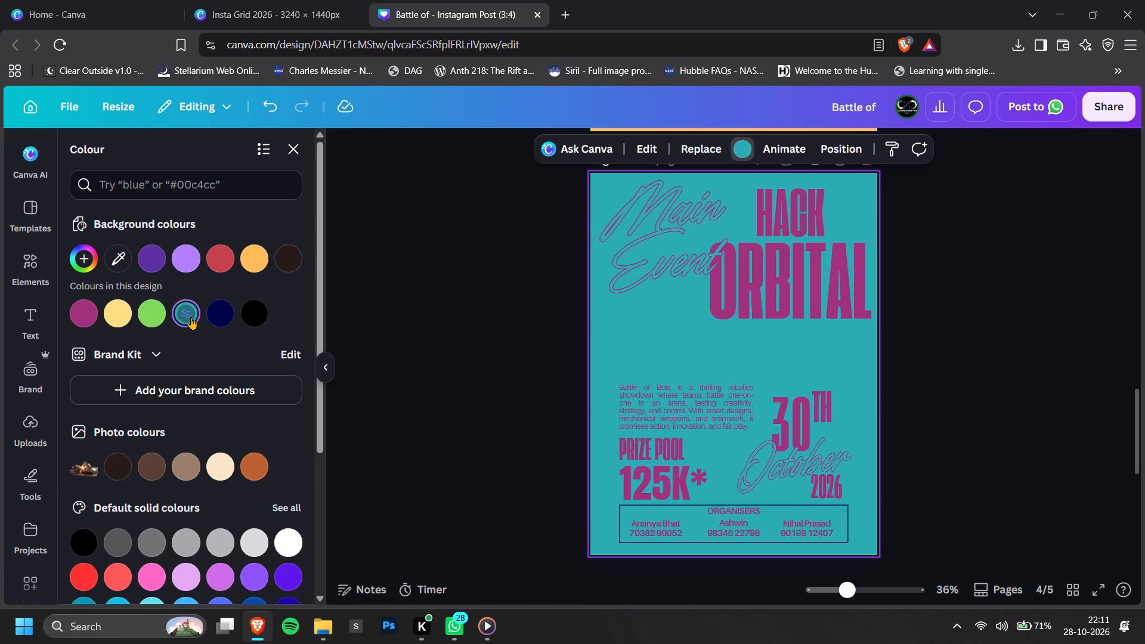
click(131, 314)
double_click(971, 364)
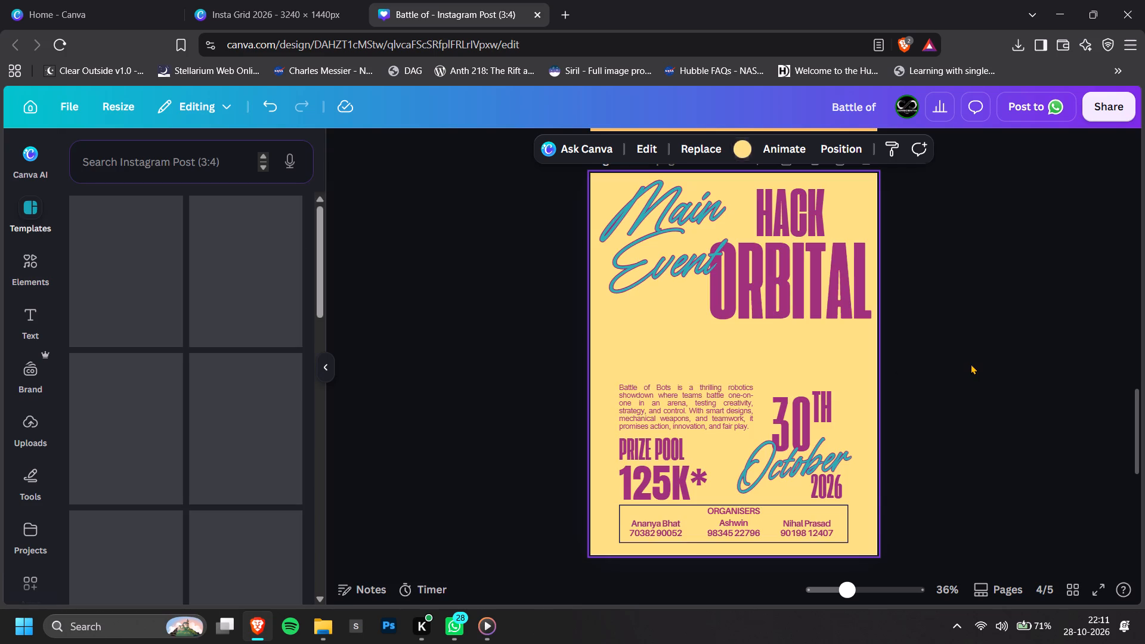
Review page 1's BATTLE OF BOTS poster and close the Battle of design, returning to Insta Grid 2026.
scroll(971, 364, up, 18)
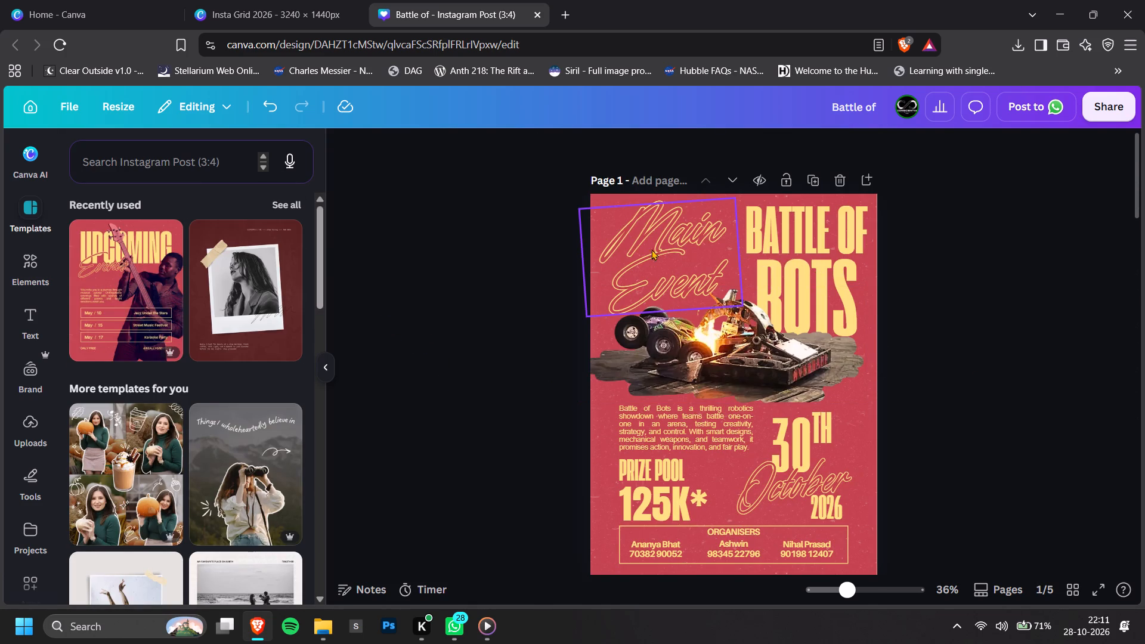
click(1014, 277)
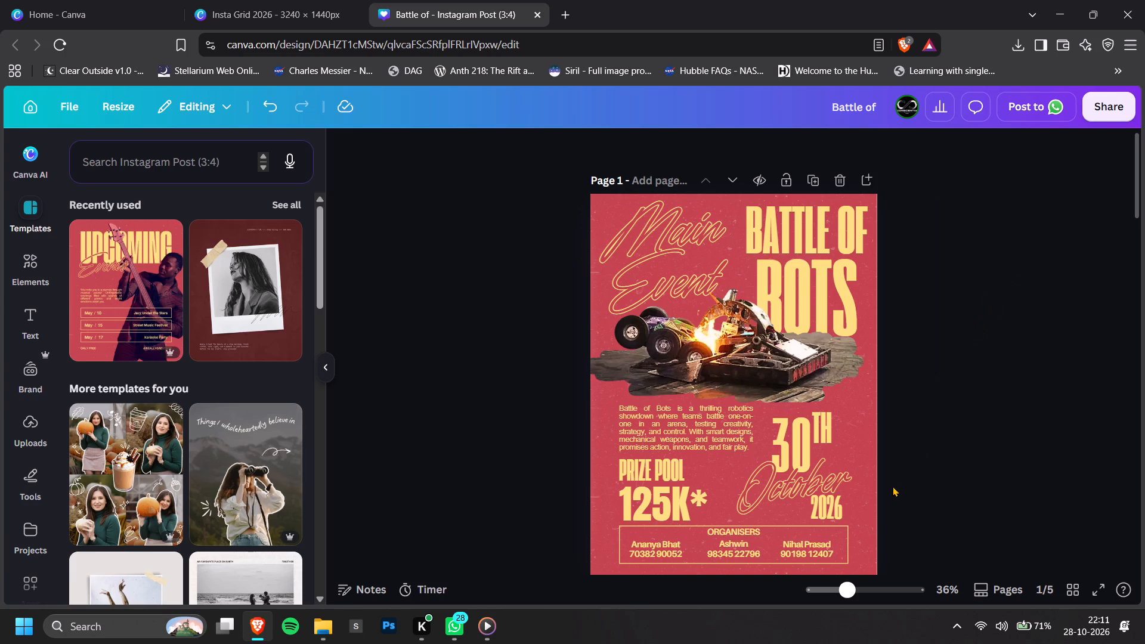
scroll(893, 486, down, 1)
scroll(888, 371, up, 1)
click(536, 21)
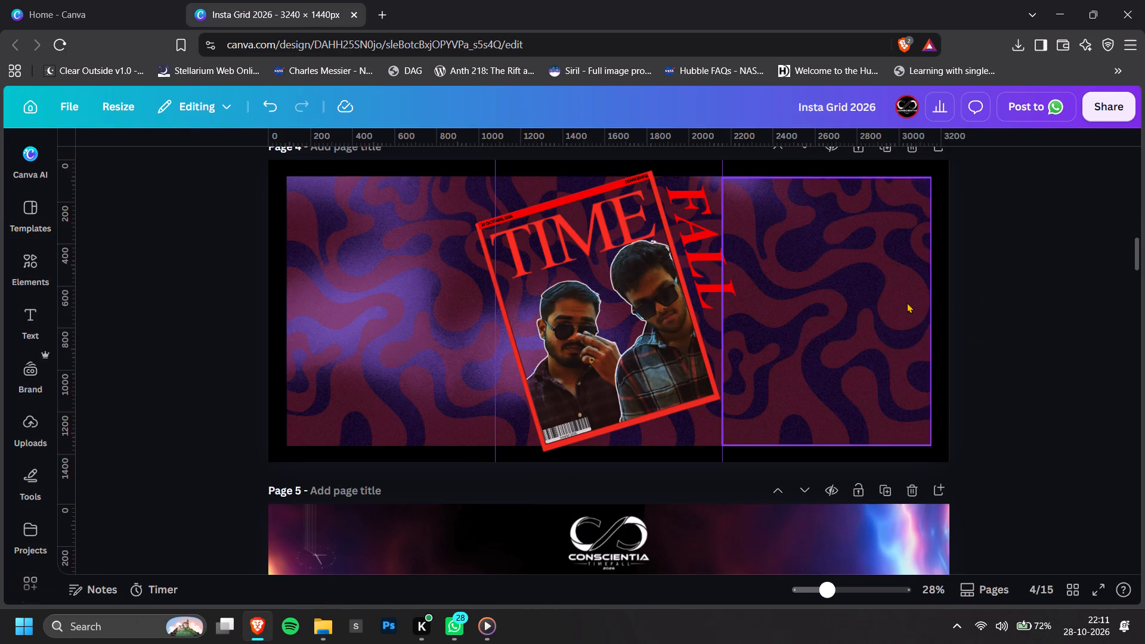
Switch from the Insta Grid 2026 browser window to another open application.
key(alt+Tab)
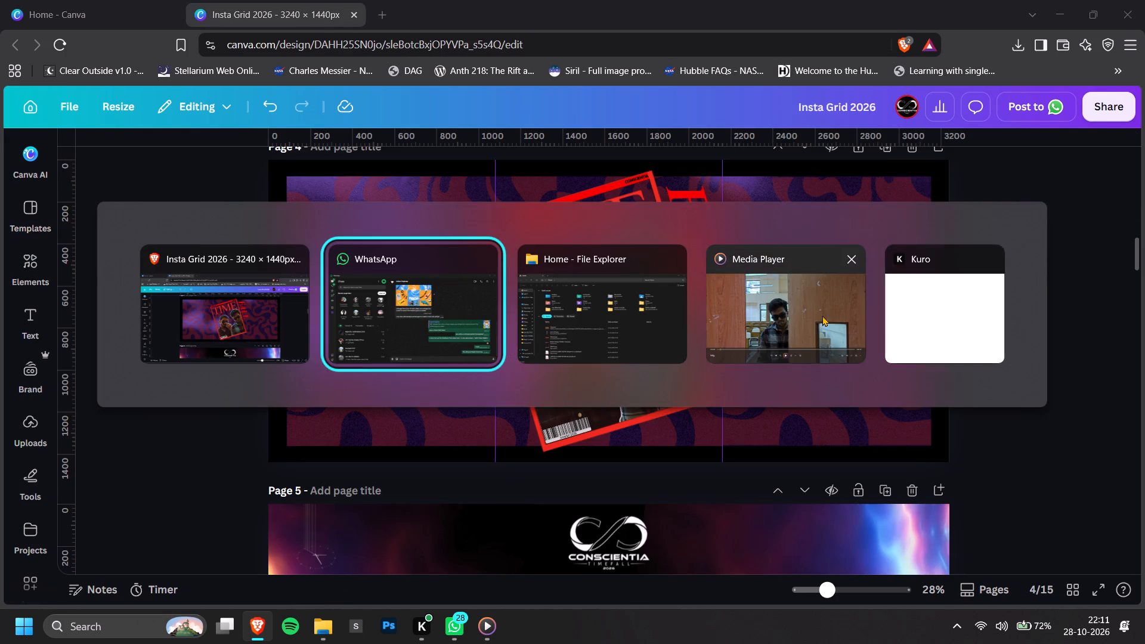
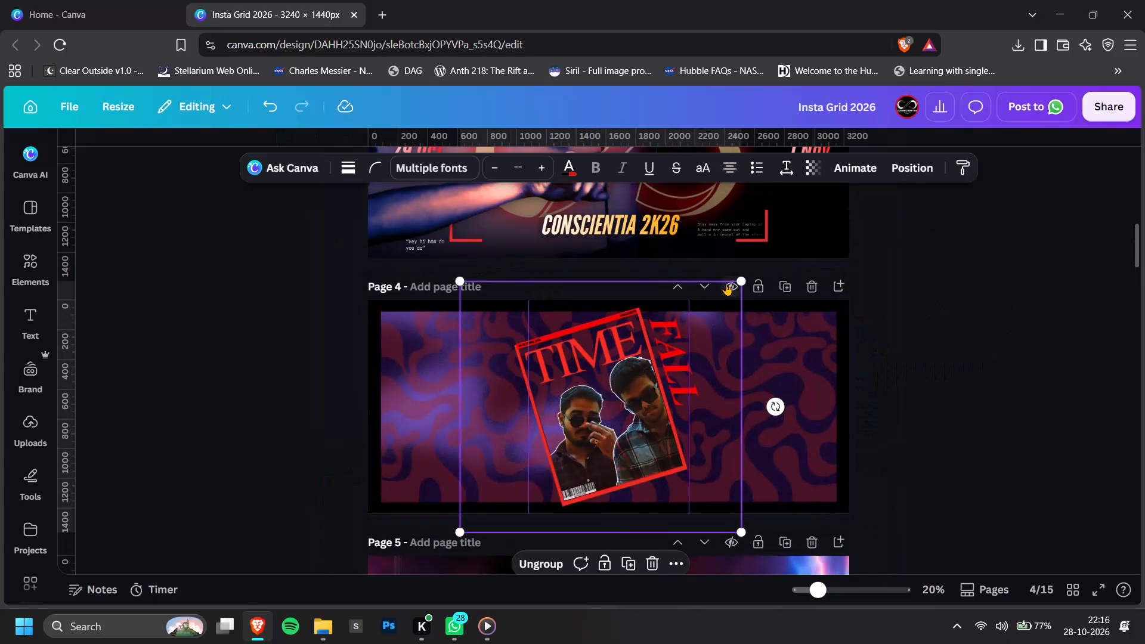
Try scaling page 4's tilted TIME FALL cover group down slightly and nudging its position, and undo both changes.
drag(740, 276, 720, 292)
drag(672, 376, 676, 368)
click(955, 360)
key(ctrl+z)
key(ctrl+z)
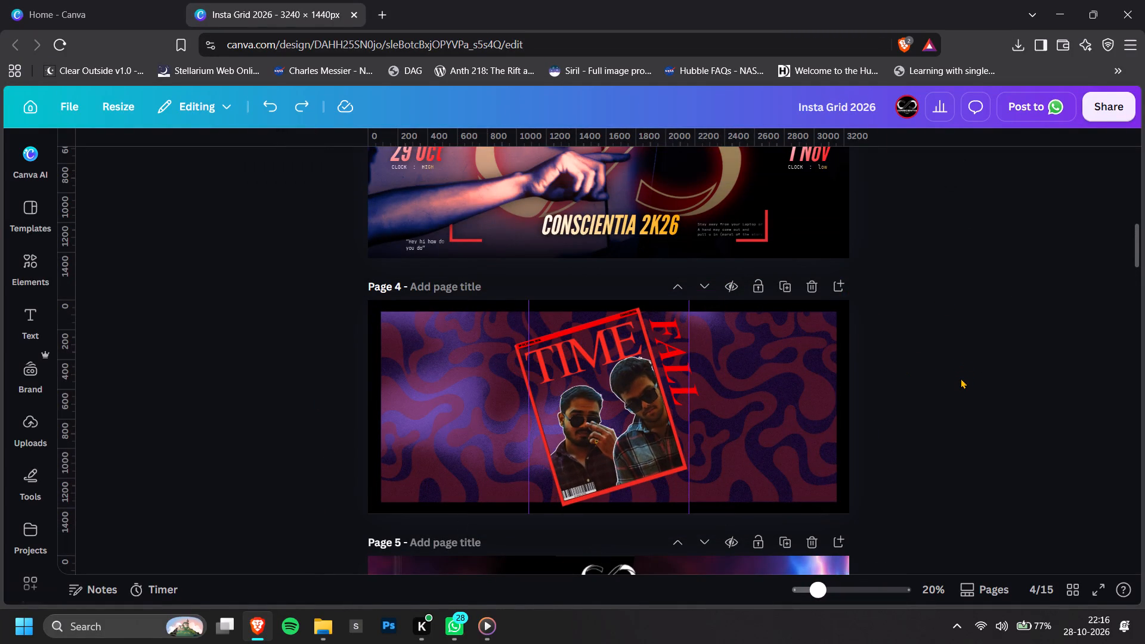
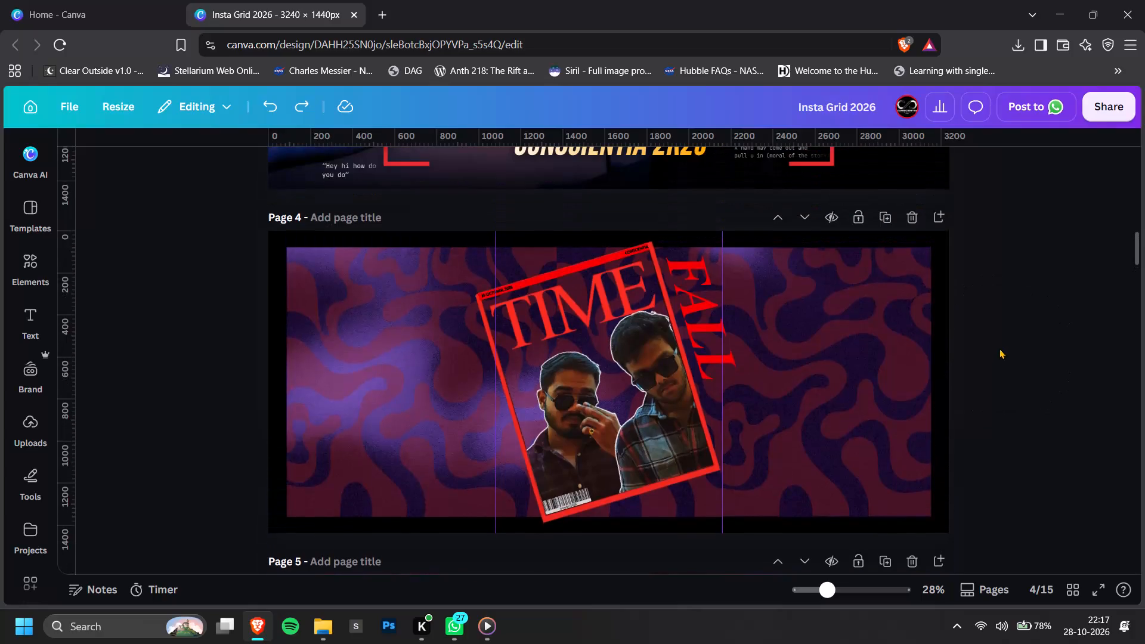
Switch to File Explorer to look through the files in the Music folder, and return to the Insta Grid 2026 design.
click(319, 628)
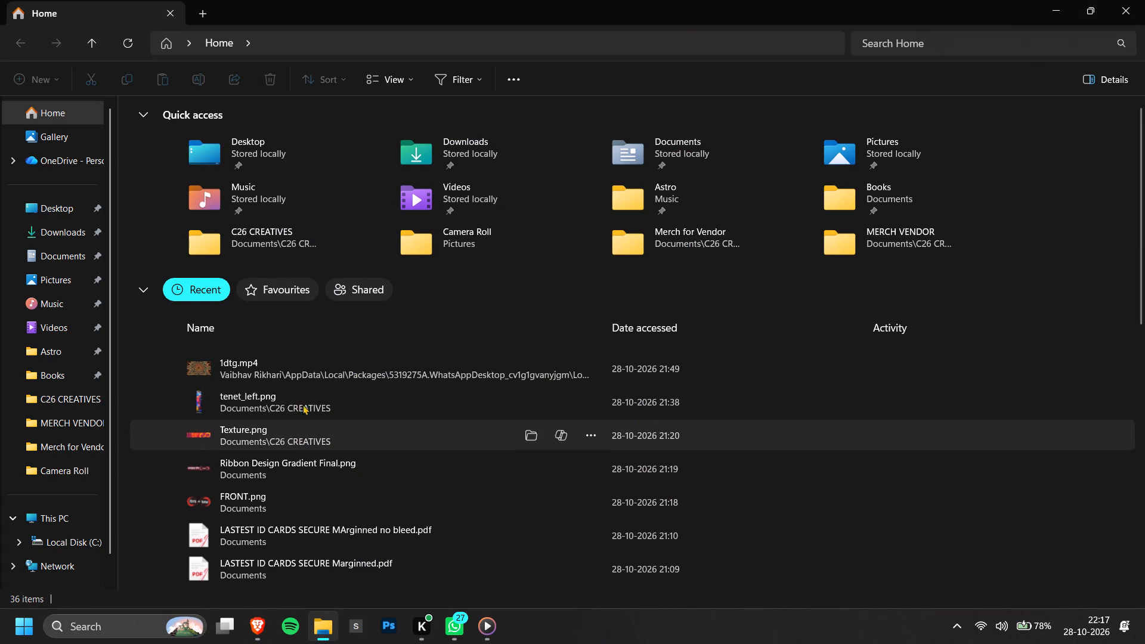
click(48, 296)
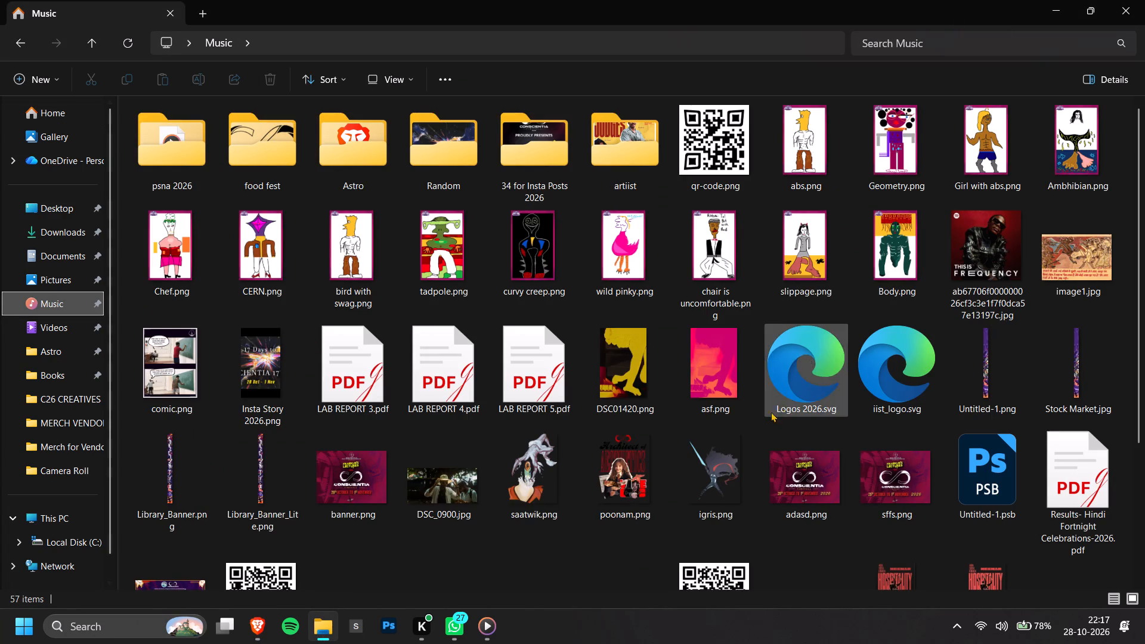
key(alt+Tab)
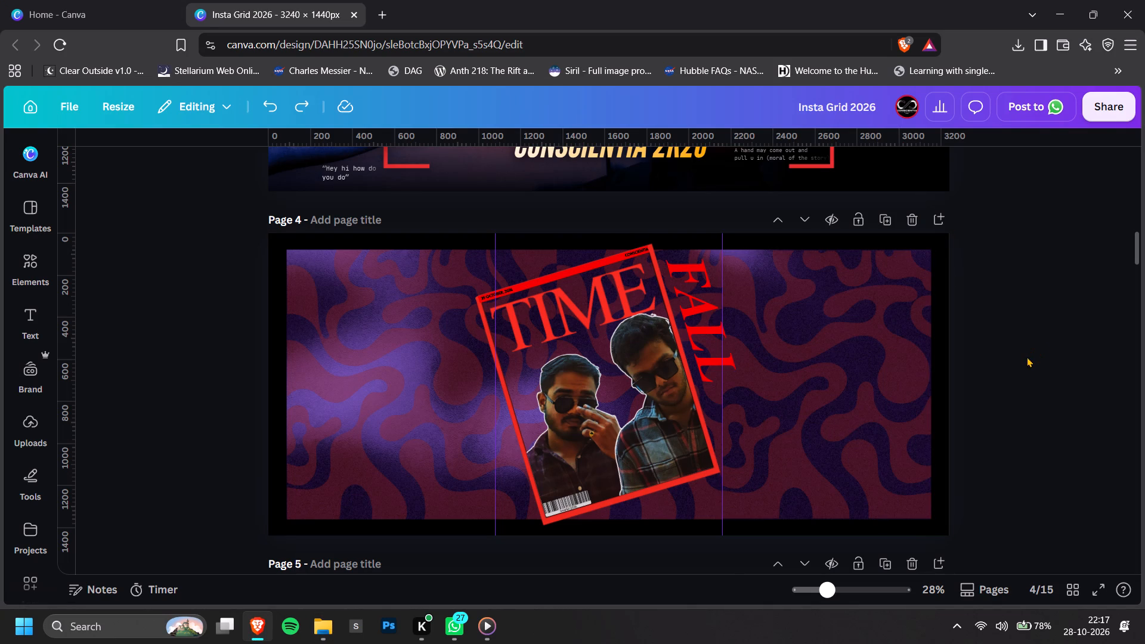
Switch to the Music folder in File Explorer and view the character drawings backwards from curvy creep.png to the start of the set.
key(alt+Tab)
double_click(537, 258)
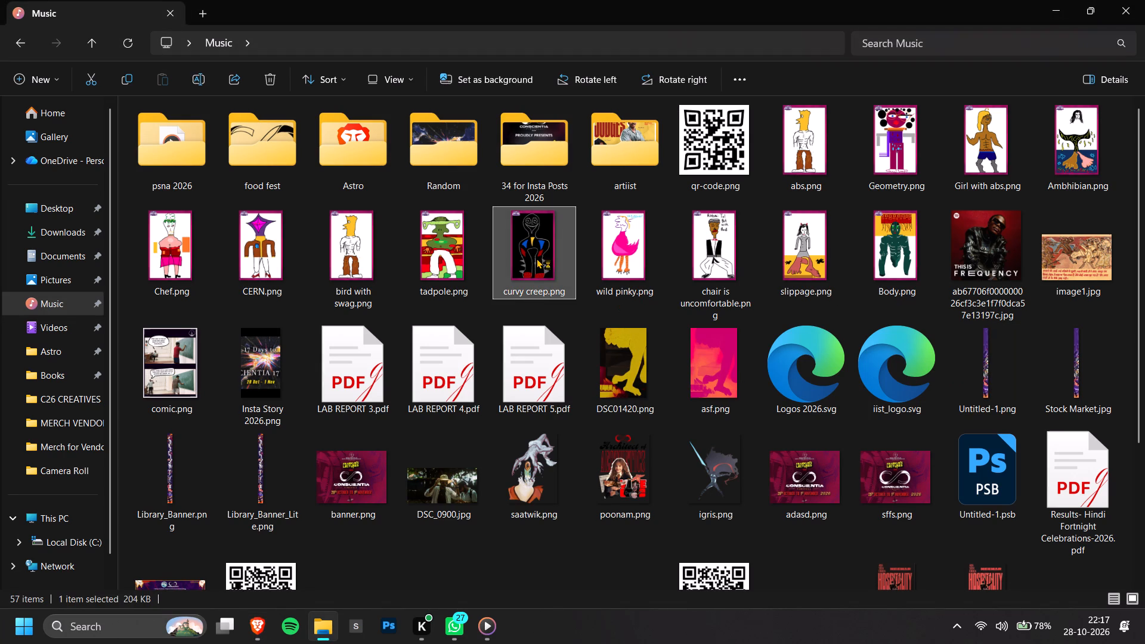
key(Left)
key(Left)
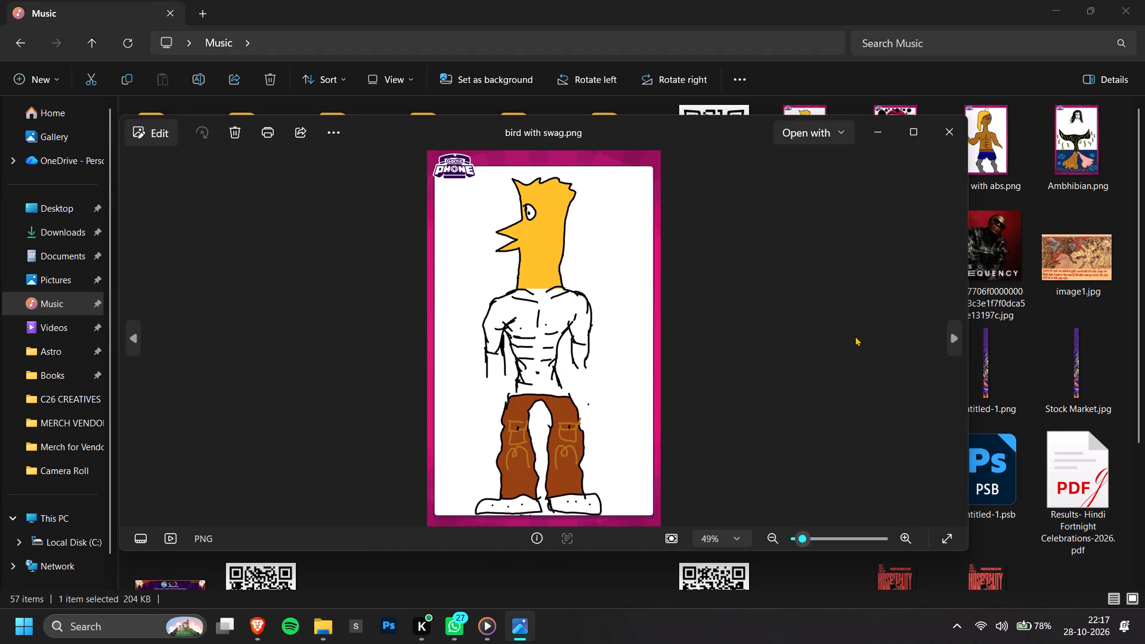
key(Left)
key(Left)
key(Right)
key(Left)
key(Left)
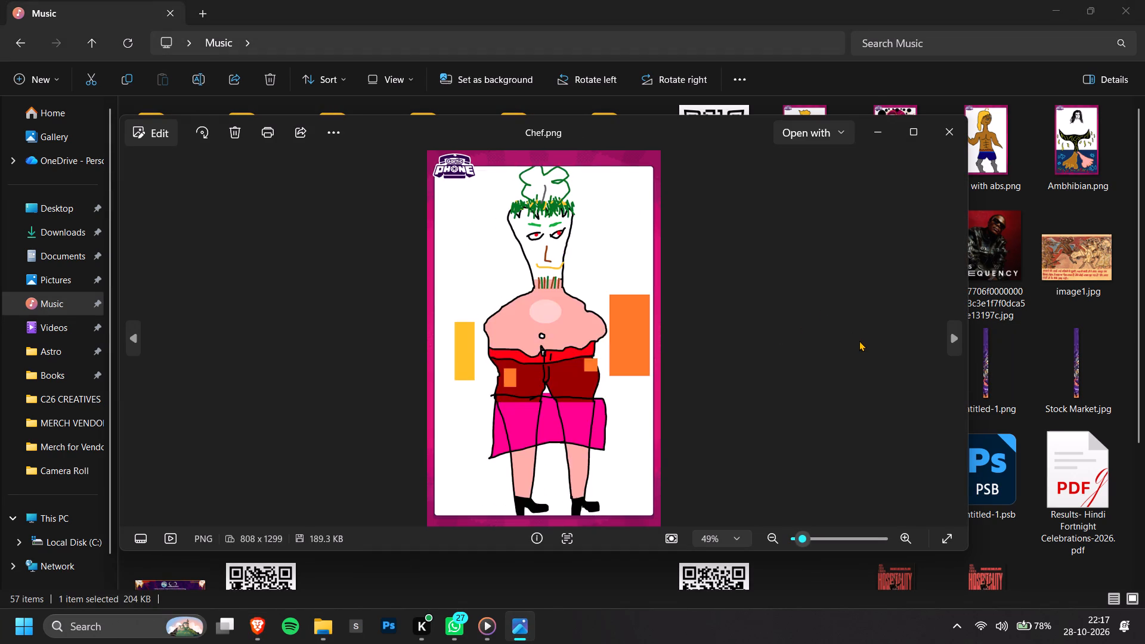
key(Left)
key(Left)
key(Left)
key(Left)
key(Left)
Look through the character drawings forwards from abs.png, comparing Chef.png, CERN.png and bird with swag.png.
key(Right)
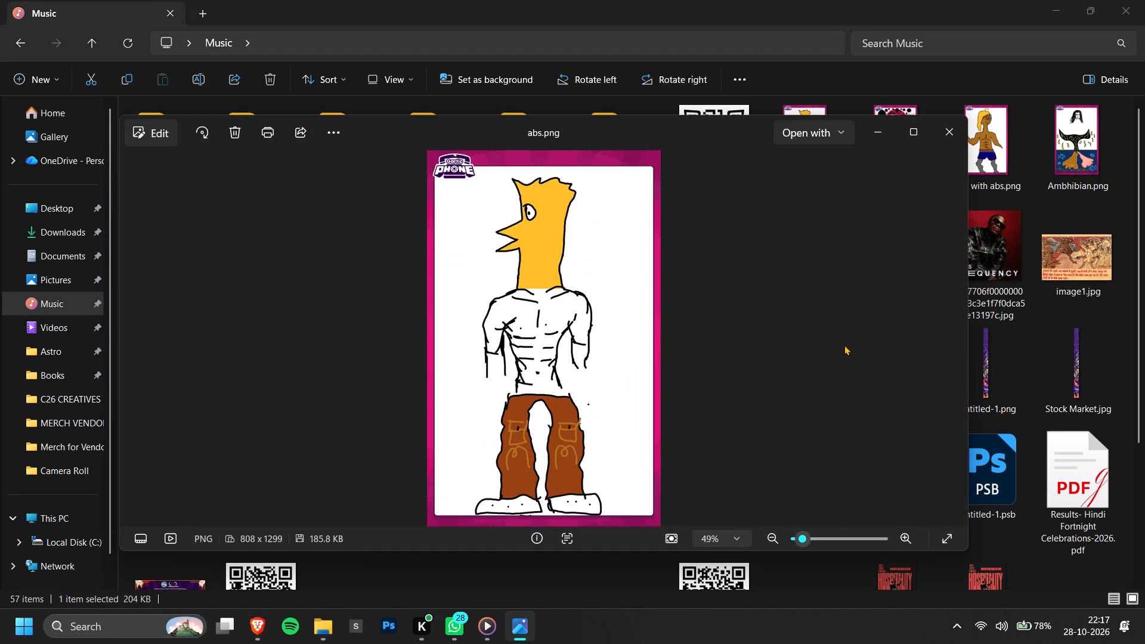
key(Right)
key(Right)
key(Right)
key(Right)
key(Right)
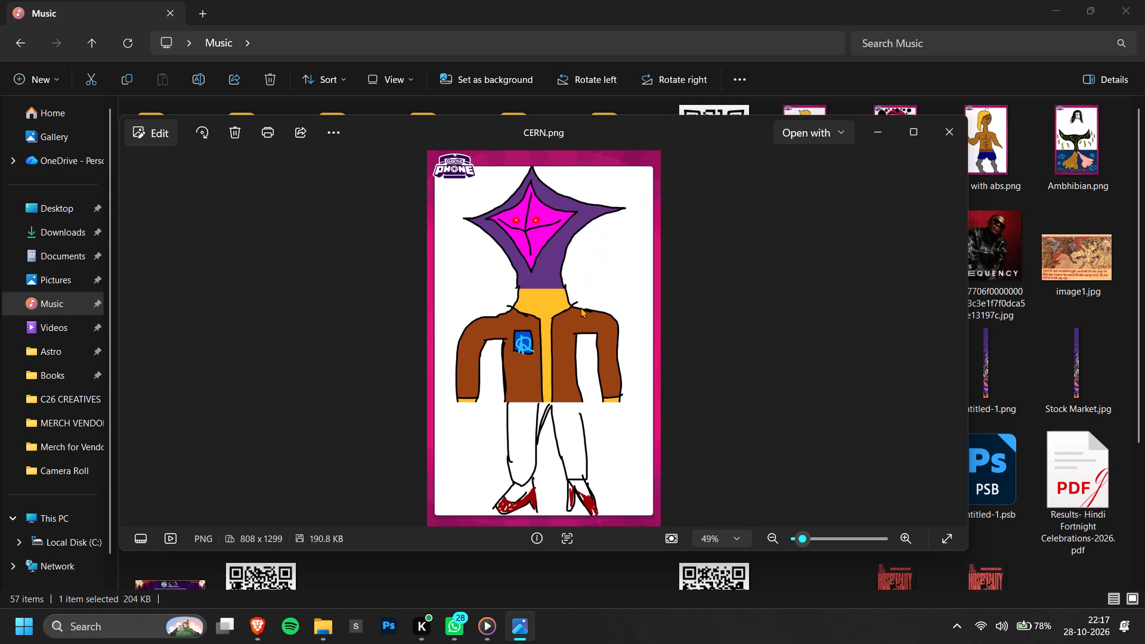
key(Right)
key(Left)
key(Left)
key(Right)
key(Right)
key(Right)
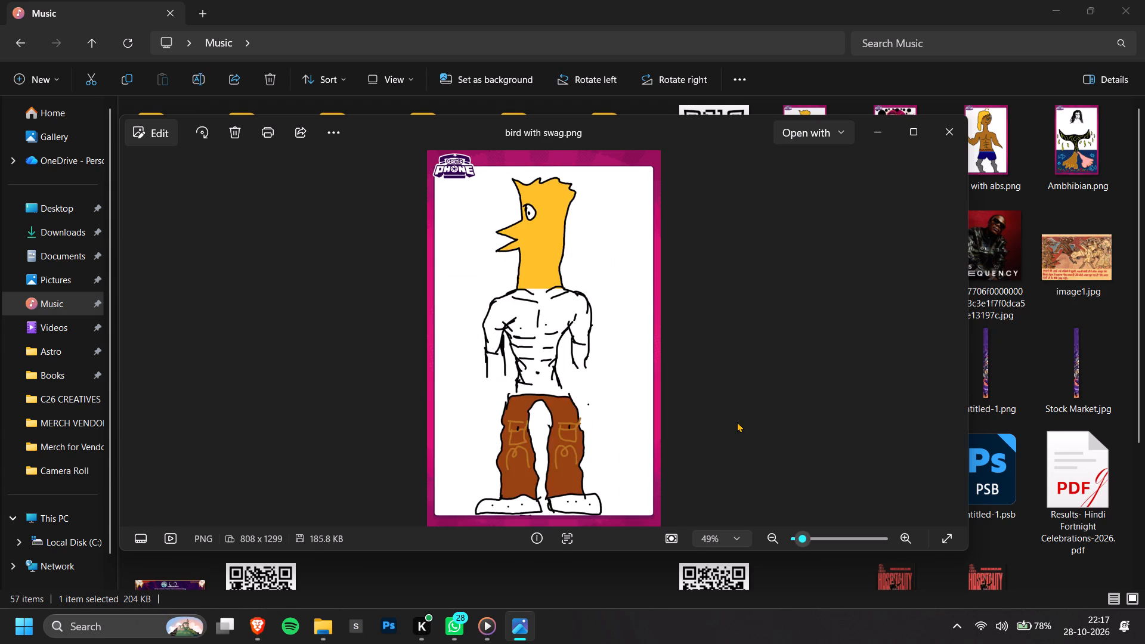
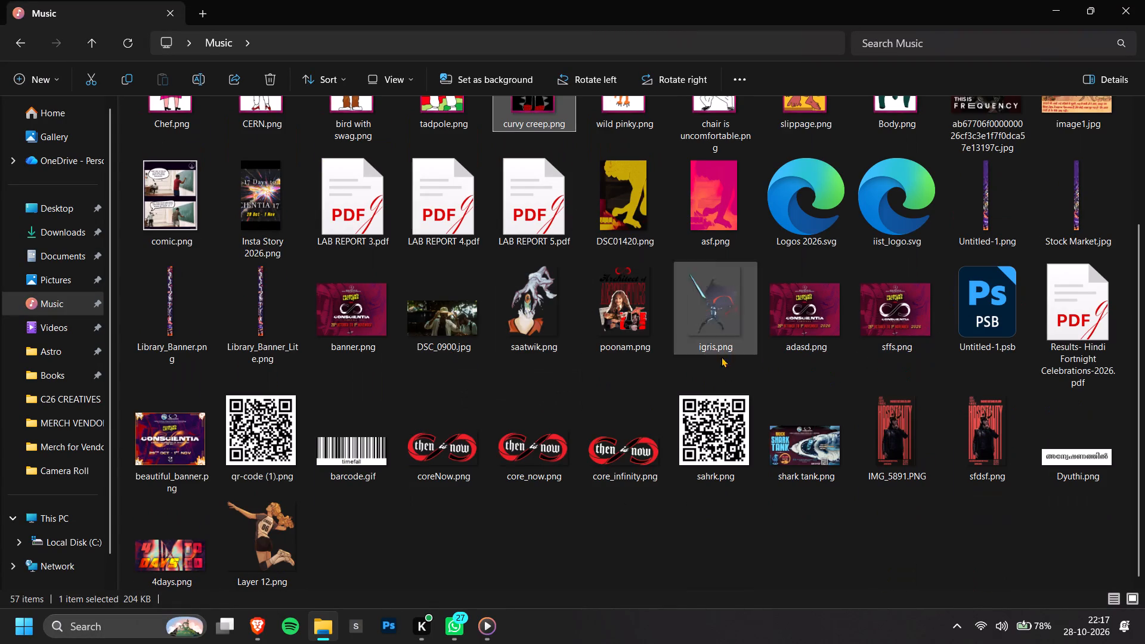
Look through the files in the Music folder and the contents of its Random subfolder.
scroll(503, 389, up, 4)
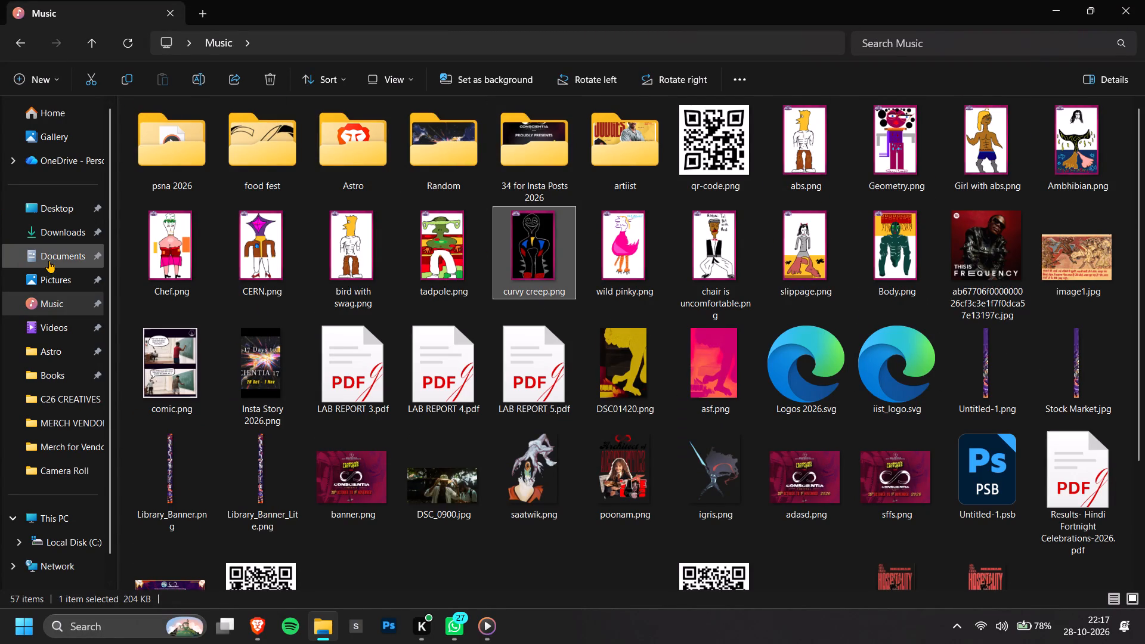
scroll(799, 257, down, 2)
scroll(611, 363, up, 4)
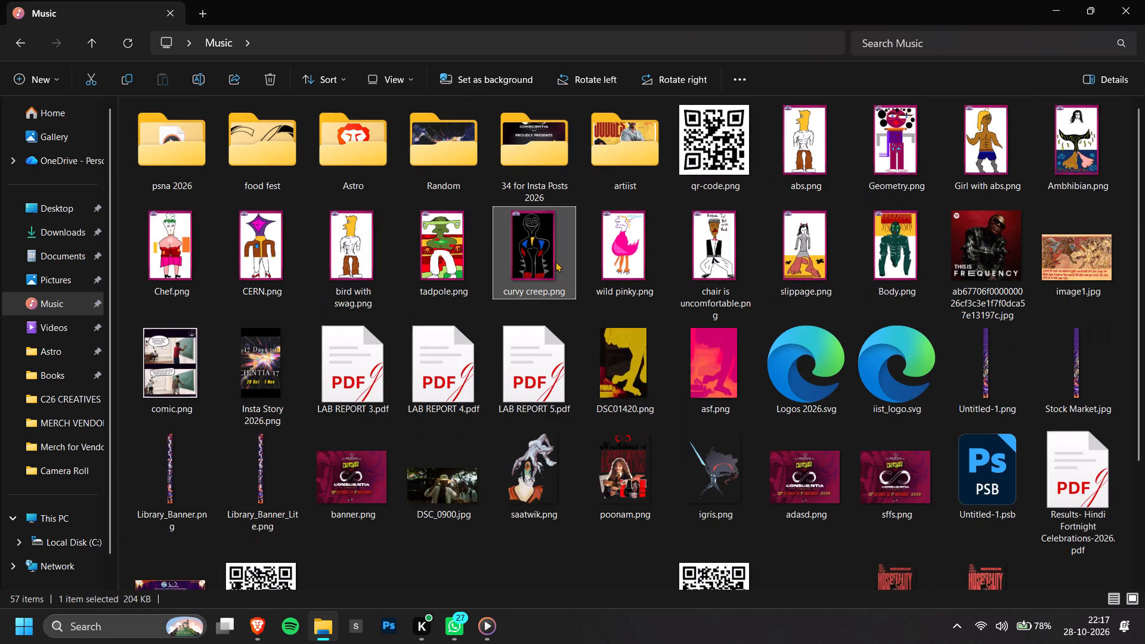
double_click(445, 165)
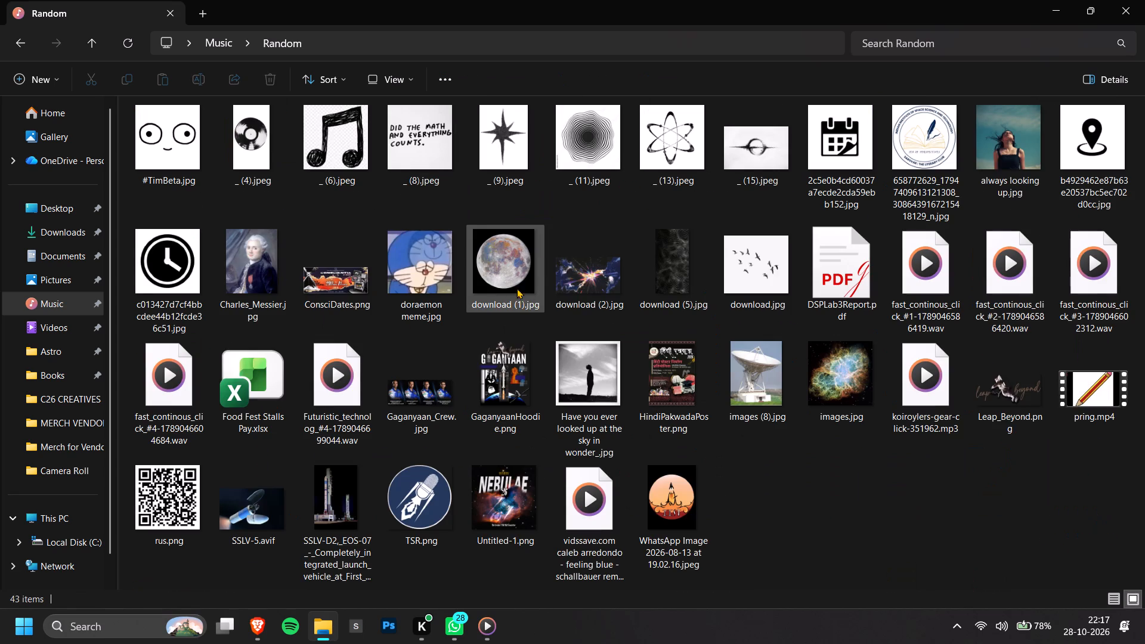
click(19, 40)
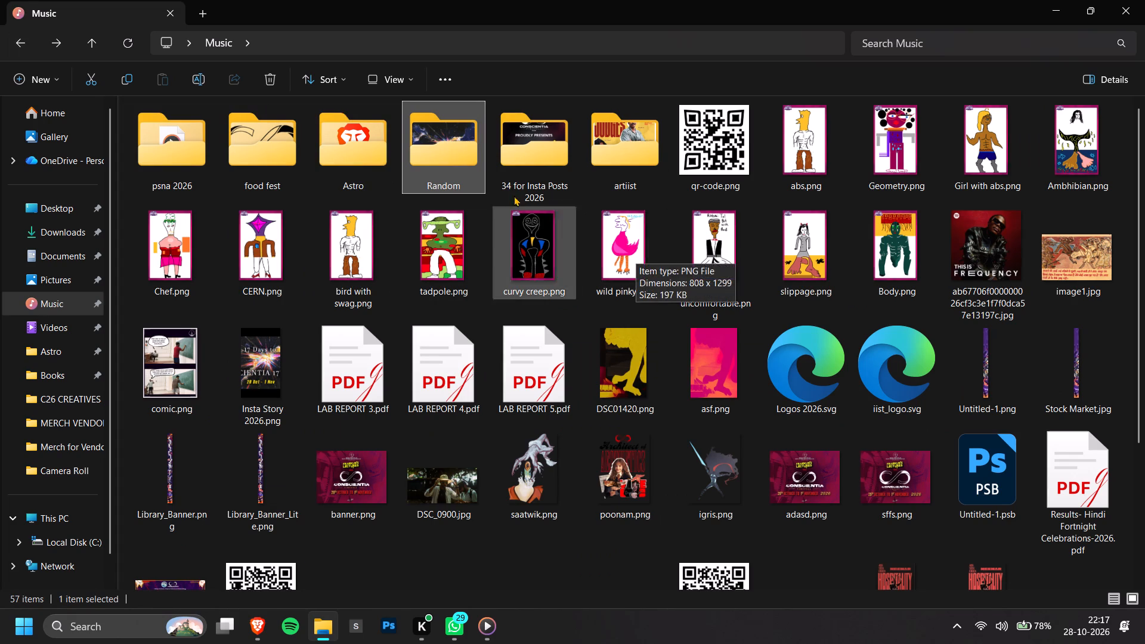
Open the artiist subfolder of Music and view Judges.png, closing the image again.
click(318, 167)
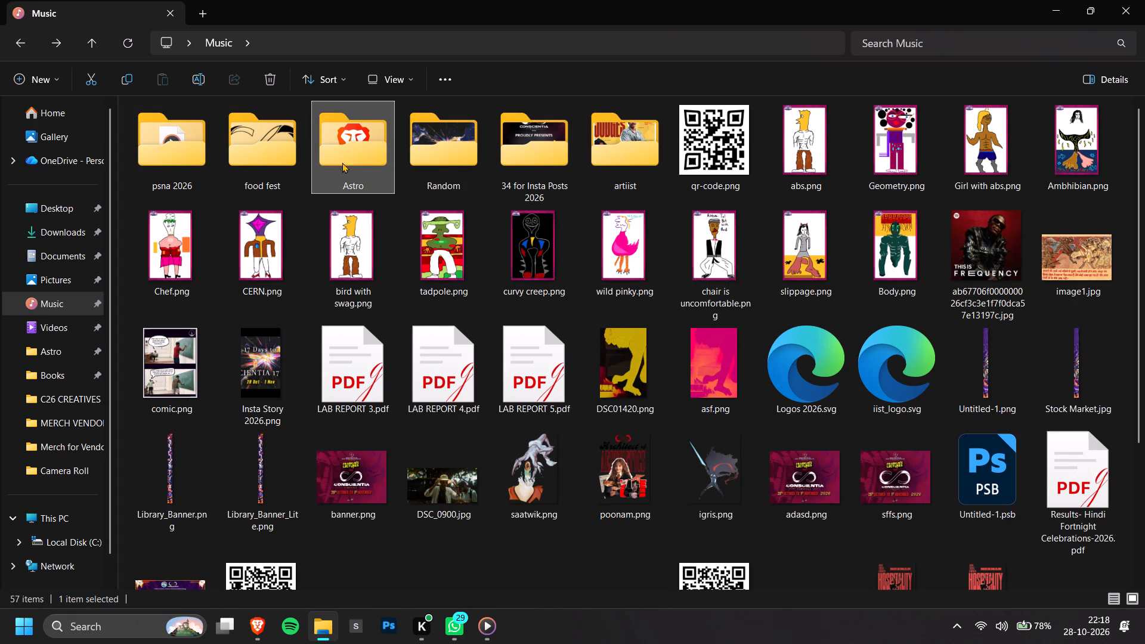
double_click(621, 169)
double_click(219, 197)
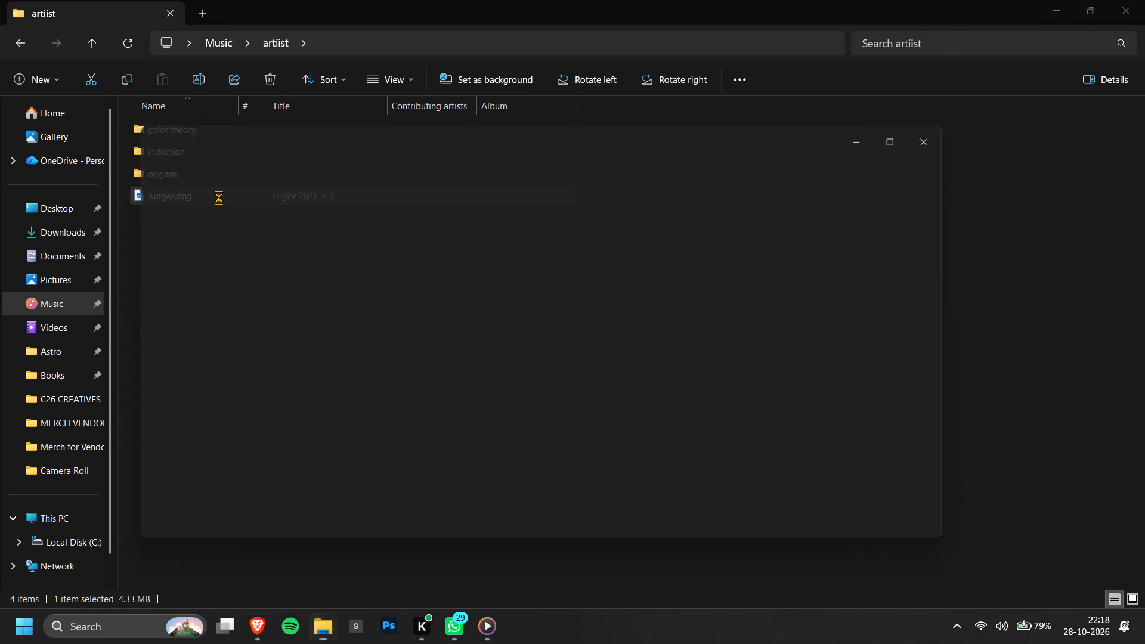
click(948, 145)
Switch to the Insta Grid 2026 design in the Brave browser.
key(alt+Tab)
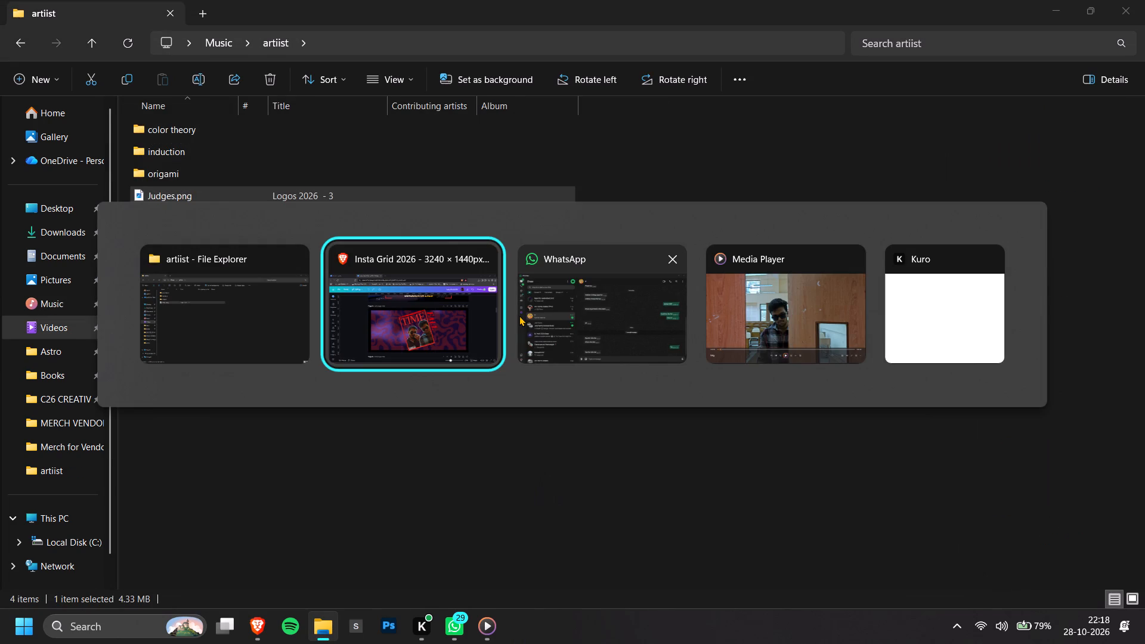
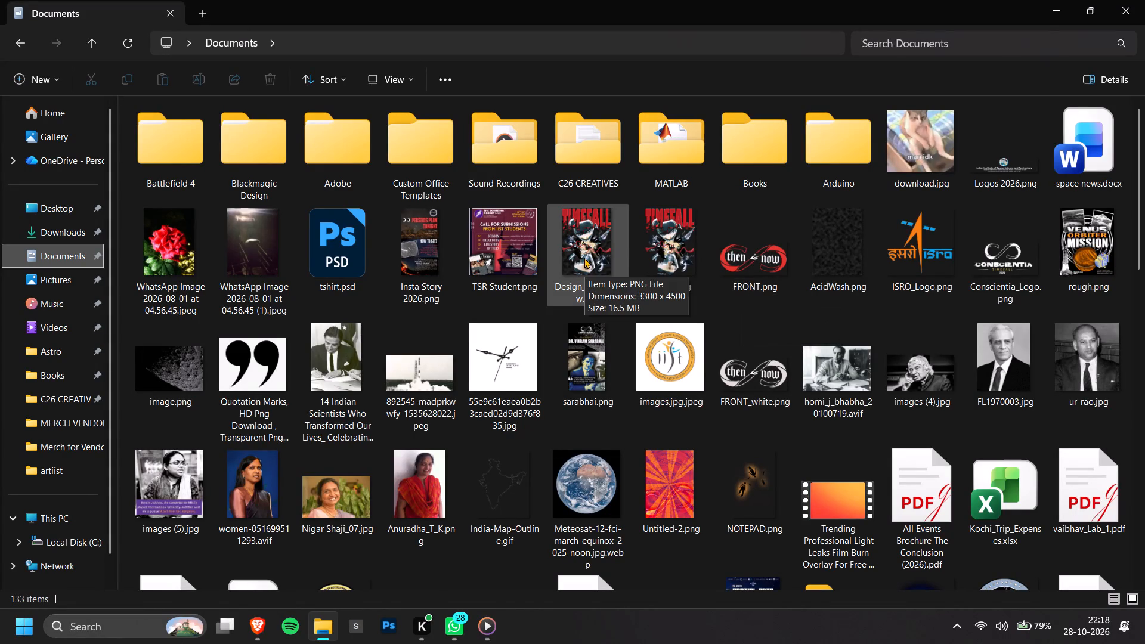
Find sarabhai.png in the Documents folder and view it, closing the image again.
scroll(598, 390, down, 1)
double_click(590, 129)
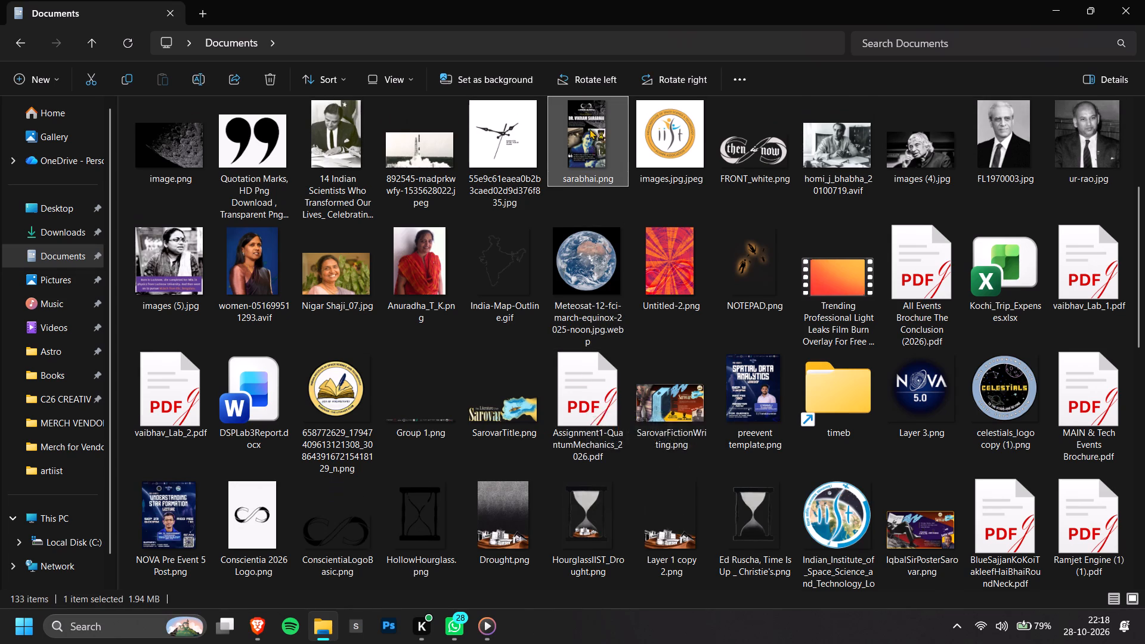
drag(963, 126, 958, 132)
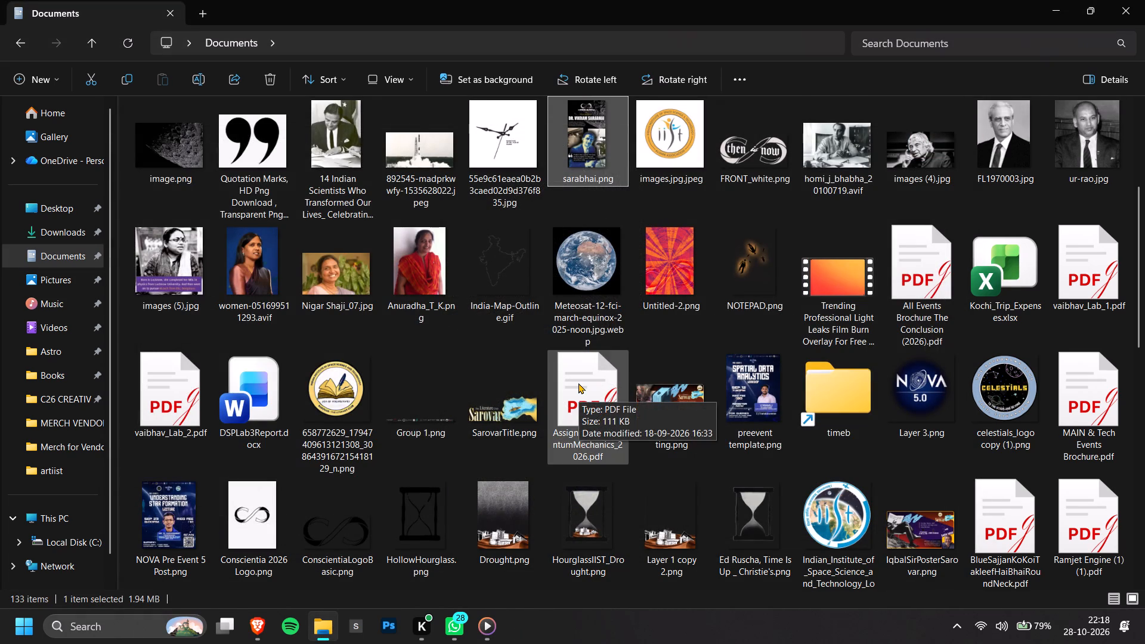
Find sdf.png further down the Documents folder and view its infinity artwork up close, closing the image again.
scroll(578, 383, down, 2)
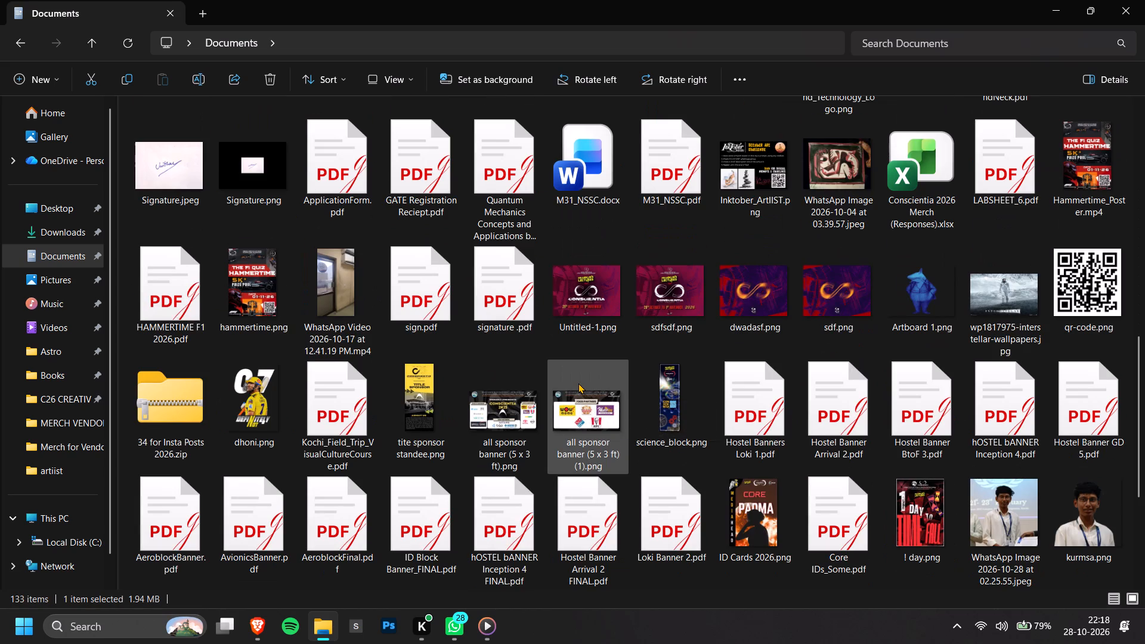
double_click(824, 301)
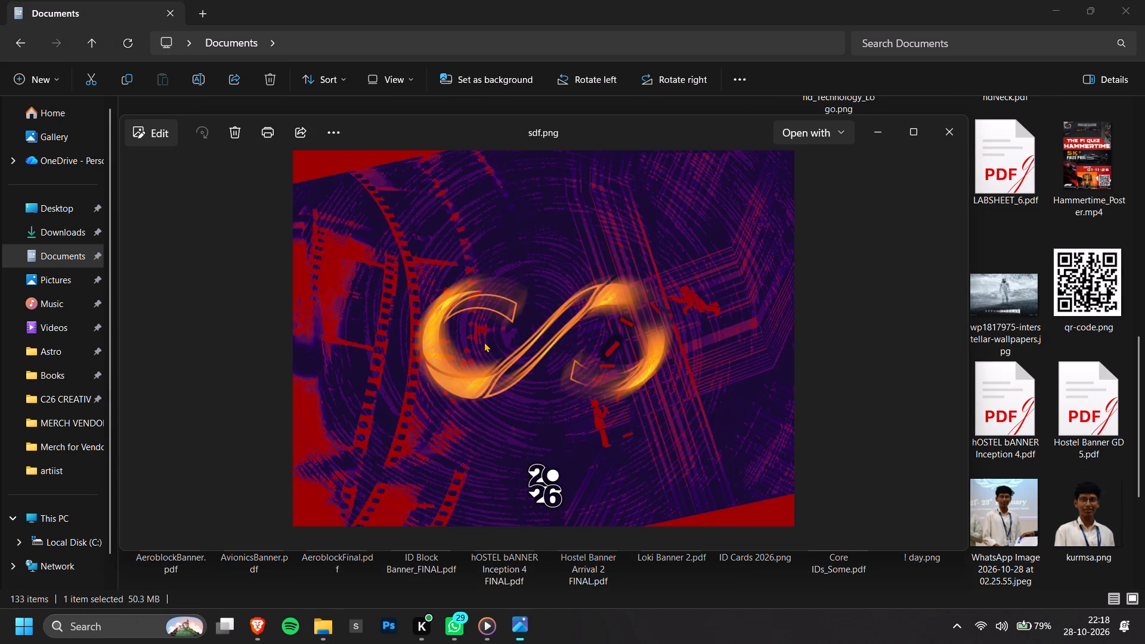
scroll(484, 342, up, 4)
scroll(728, 361, up, 2)
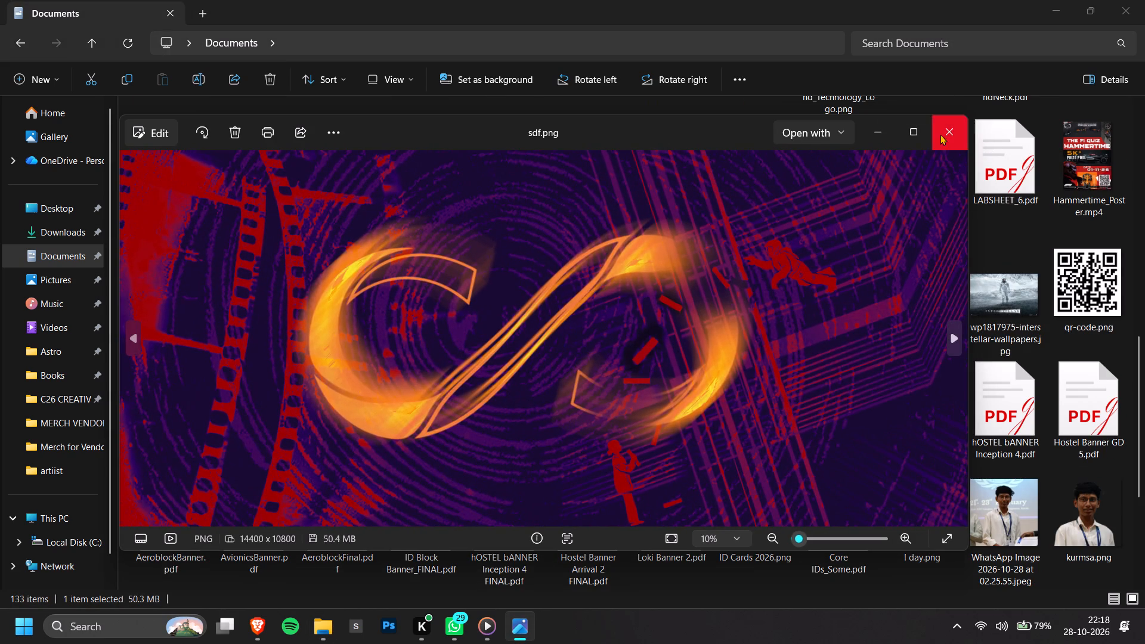
click(940, 134)
Switch from the Documents folder to another open window.
key(alt+Tab)
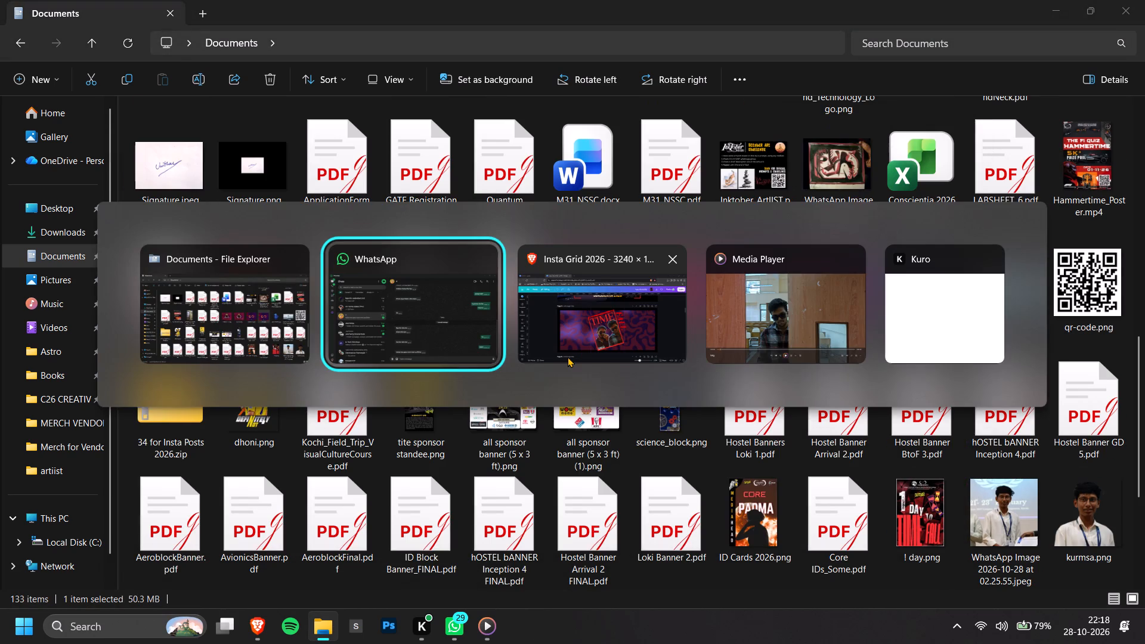
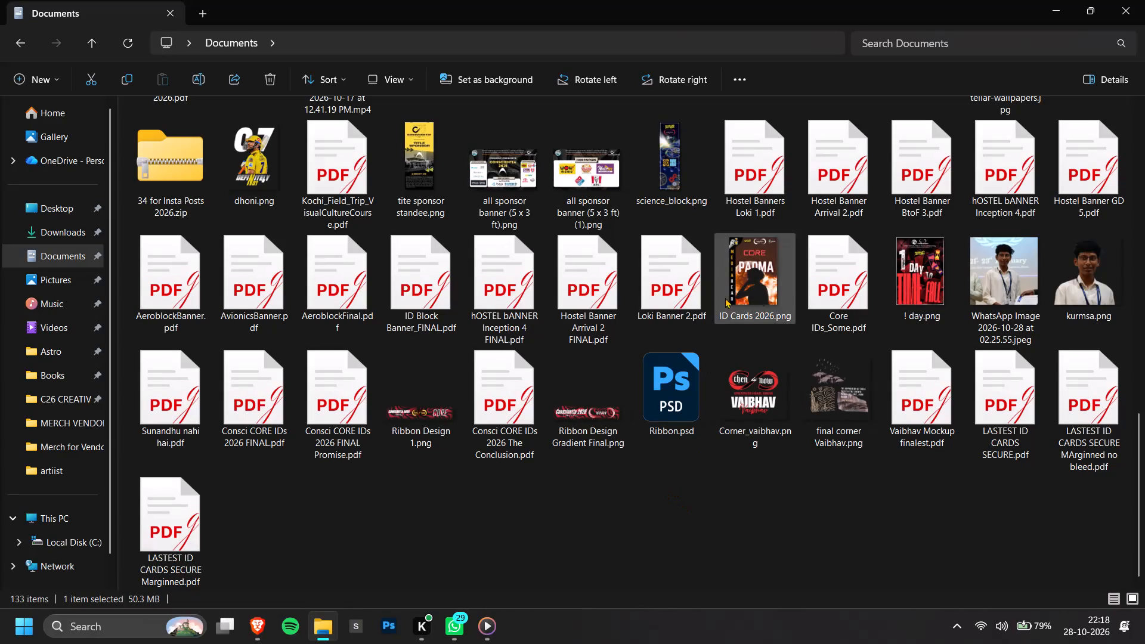
Check the Music and Pictures folders, returning to the start of the Documents folder.
click(45, 293)
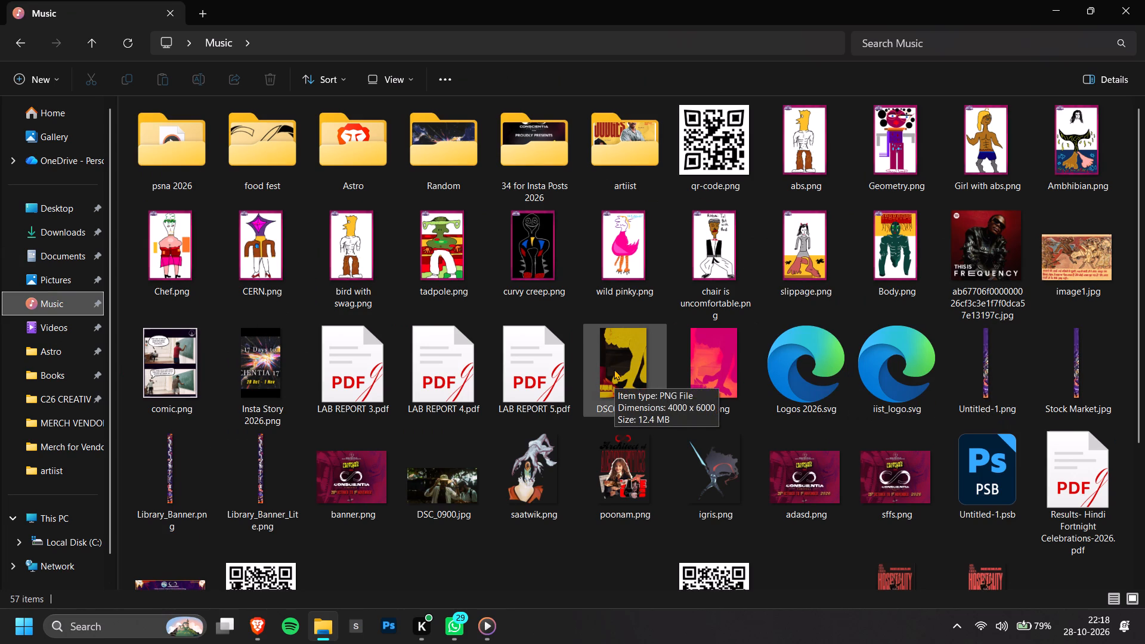
click(40, 289)
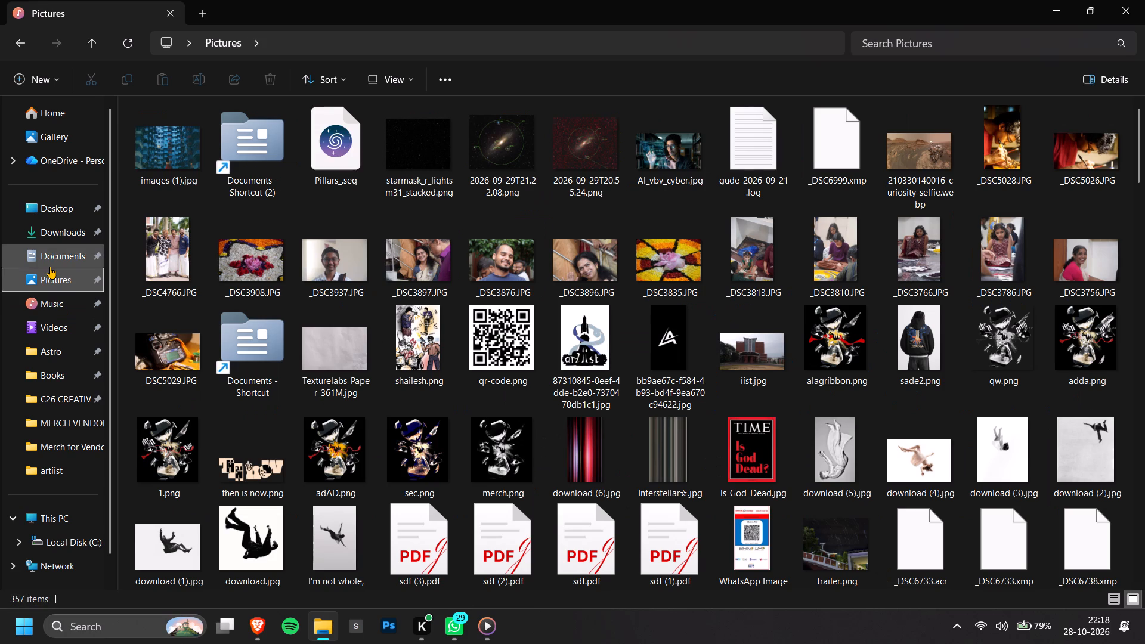
click(50, 267)
scroll(565, 234, down, 8)
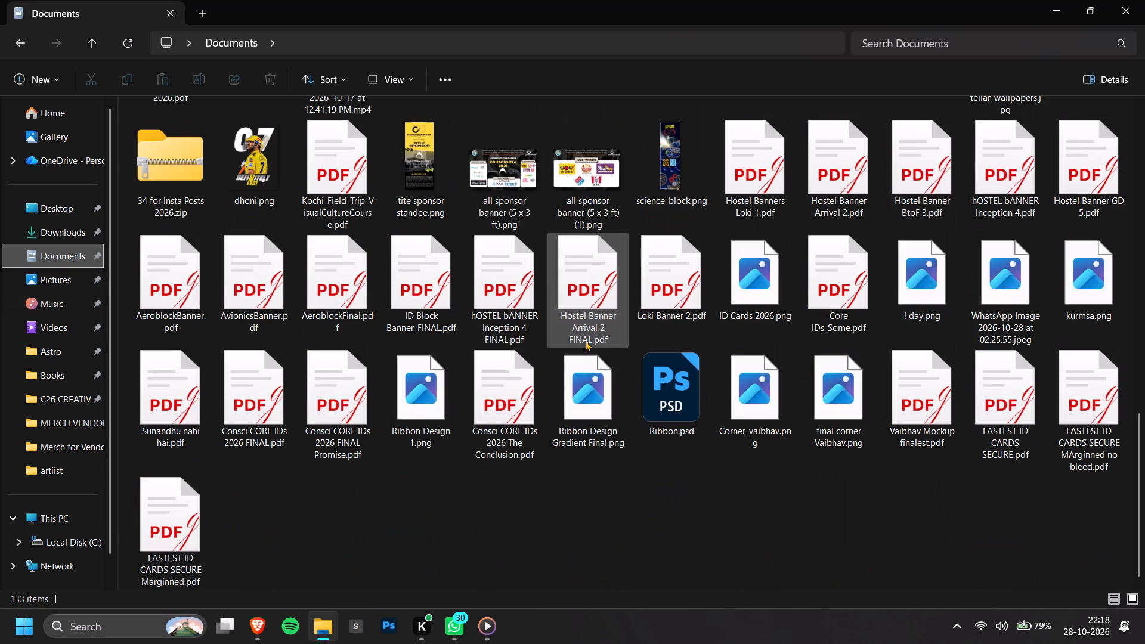
scroll(622, 445, up, 5)
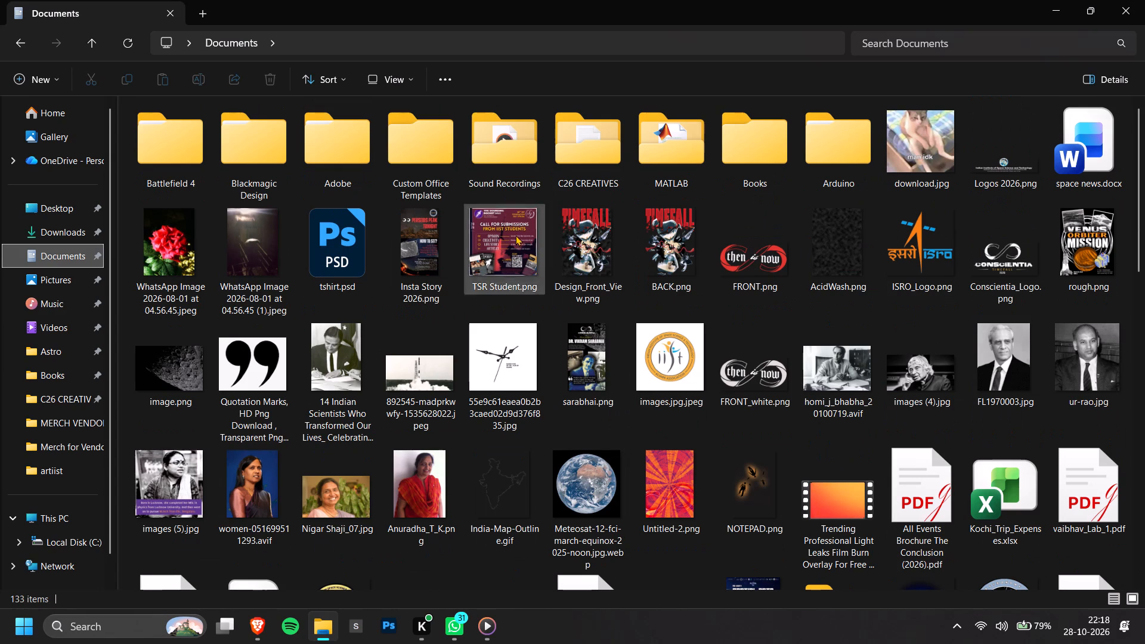
Open the C26 CREATIVES folder inside Documents and view AdityaL1.png, closing the image again.
double_click(578, 149)
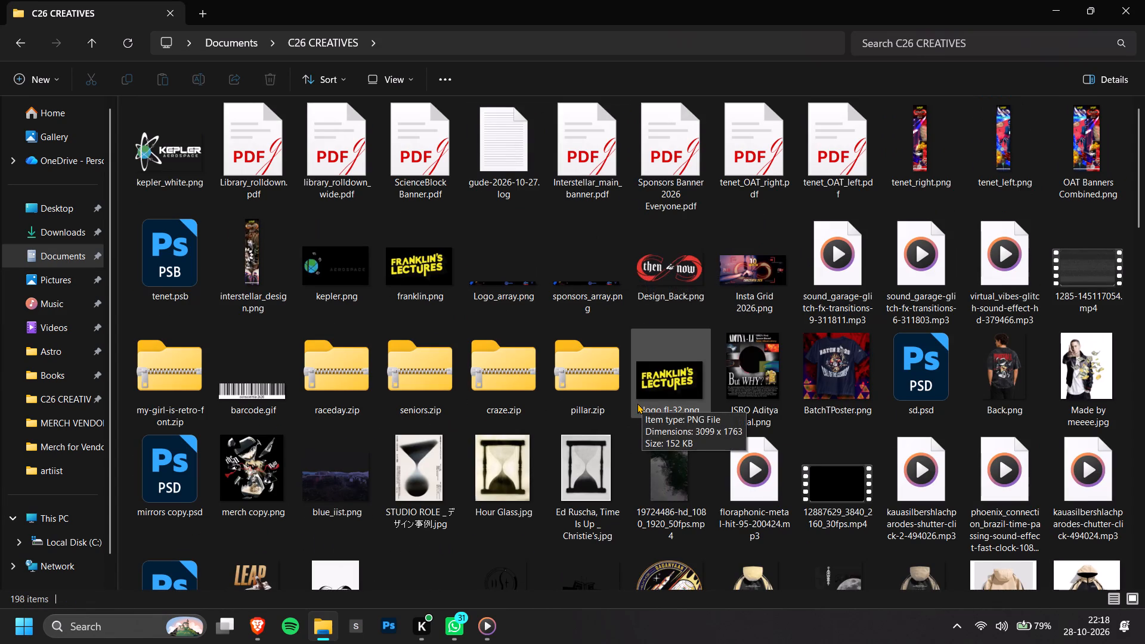
scroll(638, 403, down, 5)
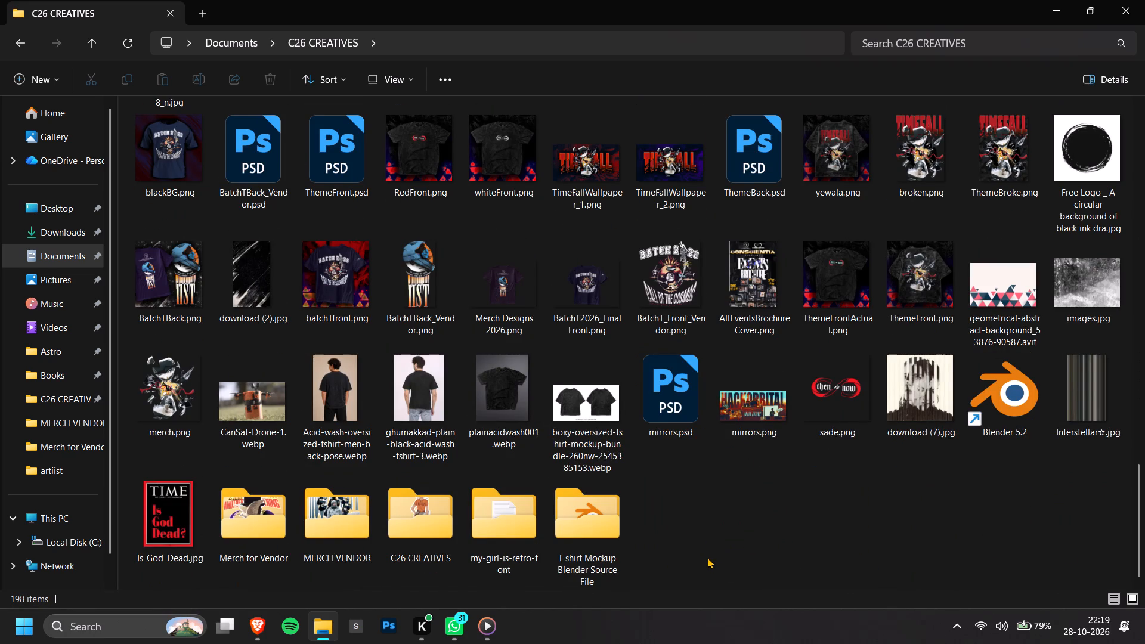
scroll(706, 541, up, 1)
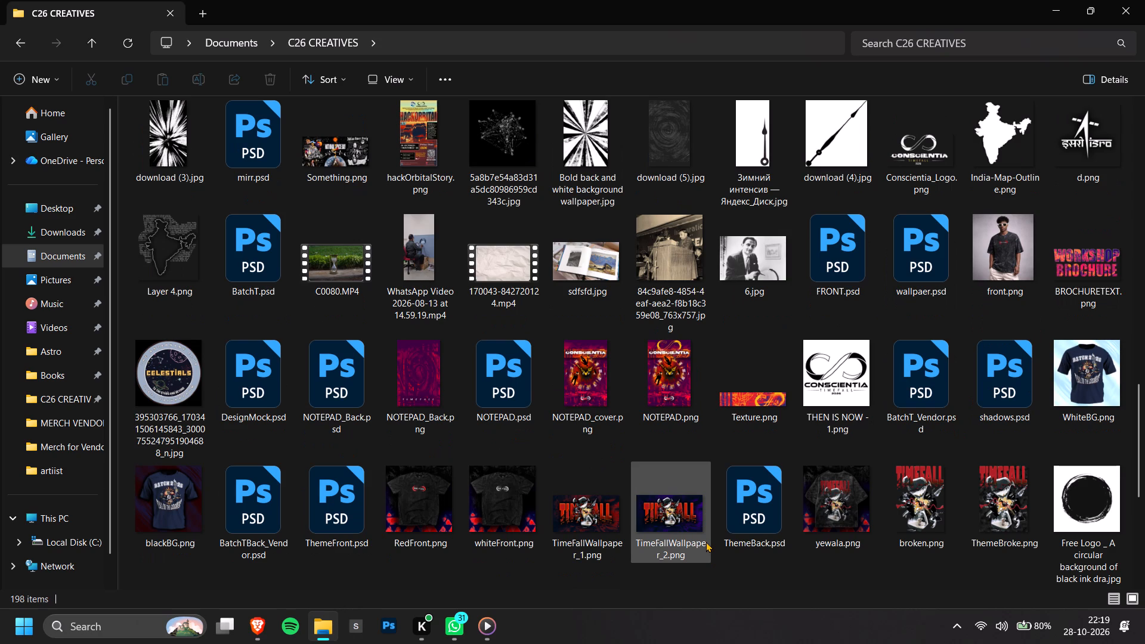
scroll(674, 541, up, 1)
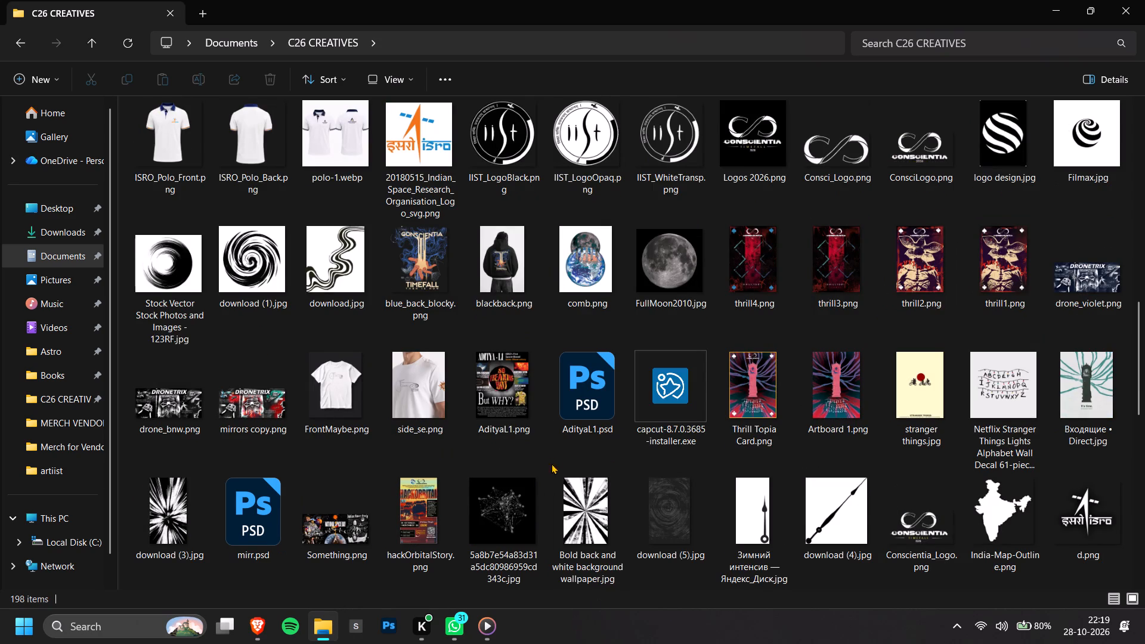
double_click(513, 398)
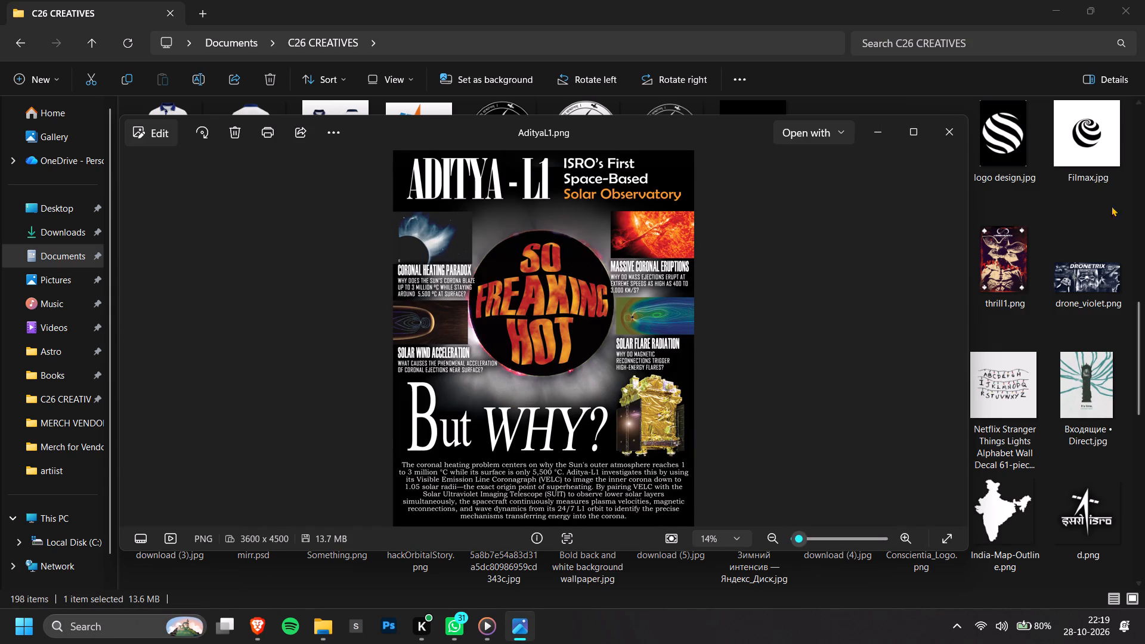
click(934, 126)
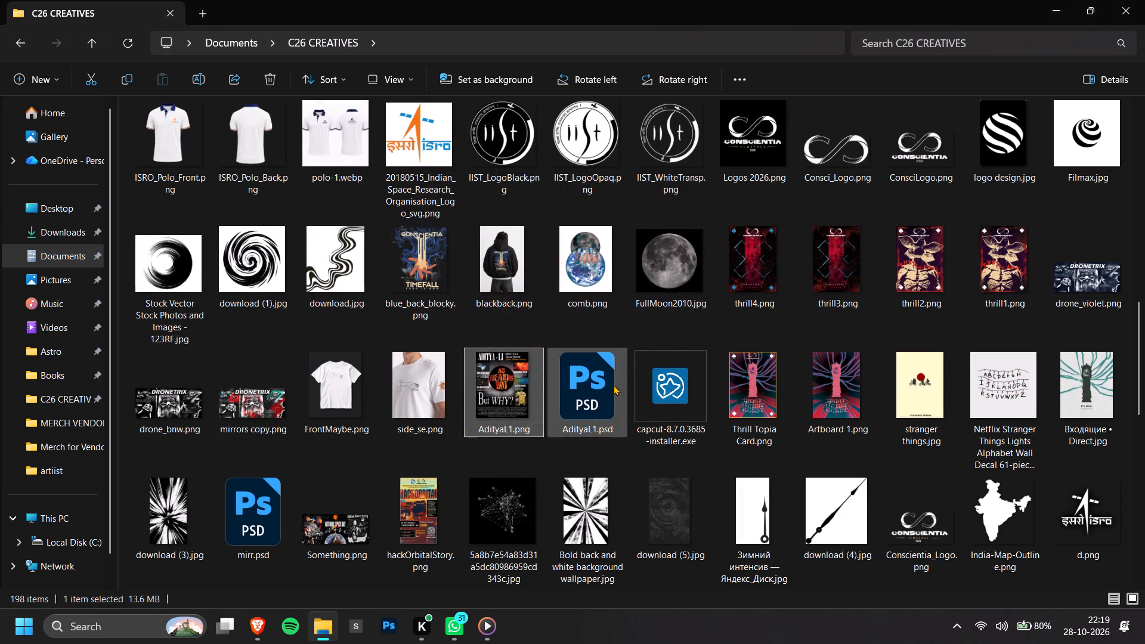
Look through the C26 CREATIVES files and open the nested C26 CREATIVES folder at the end.
click(529, 388)
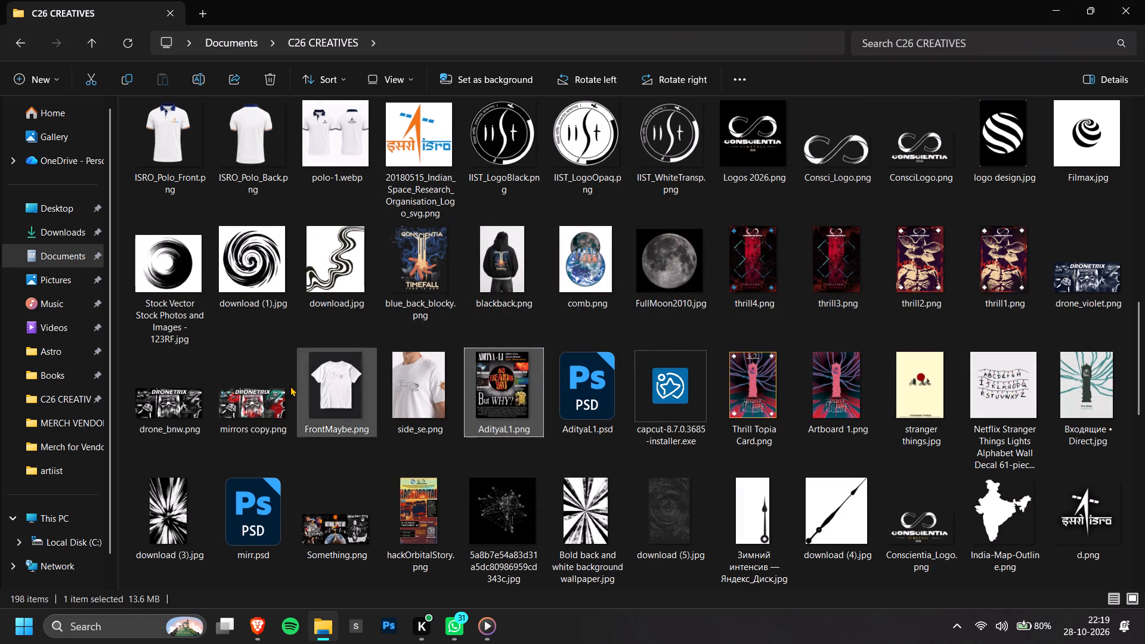
scroll(677, 388, up, 2)
scroll(677, 388, down, 1)
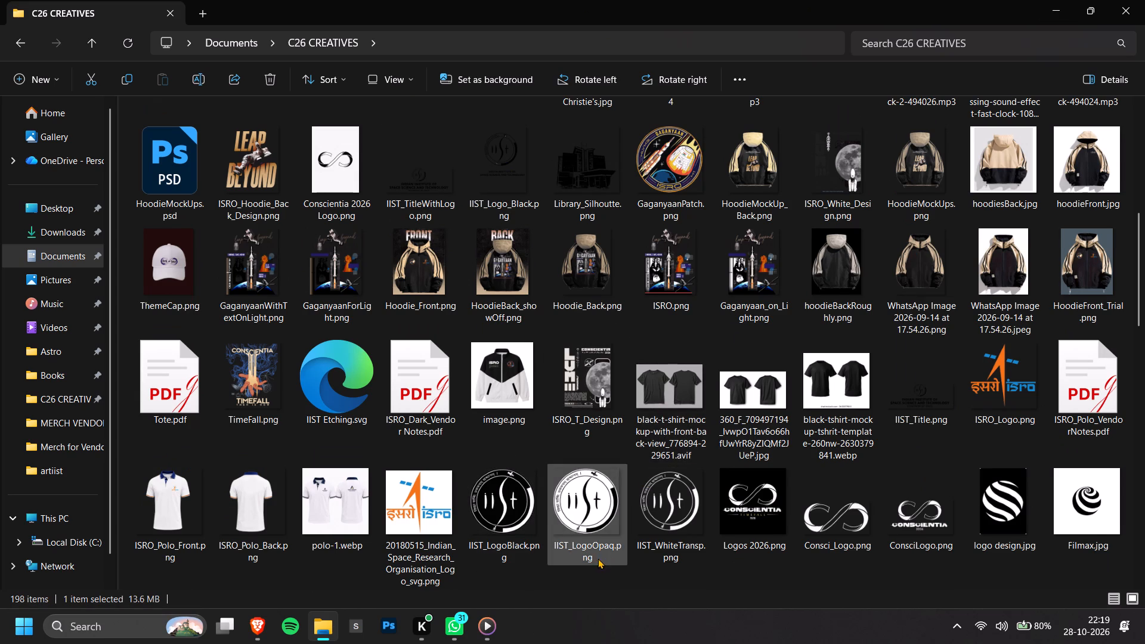
scroll(745, 345, down, 1)
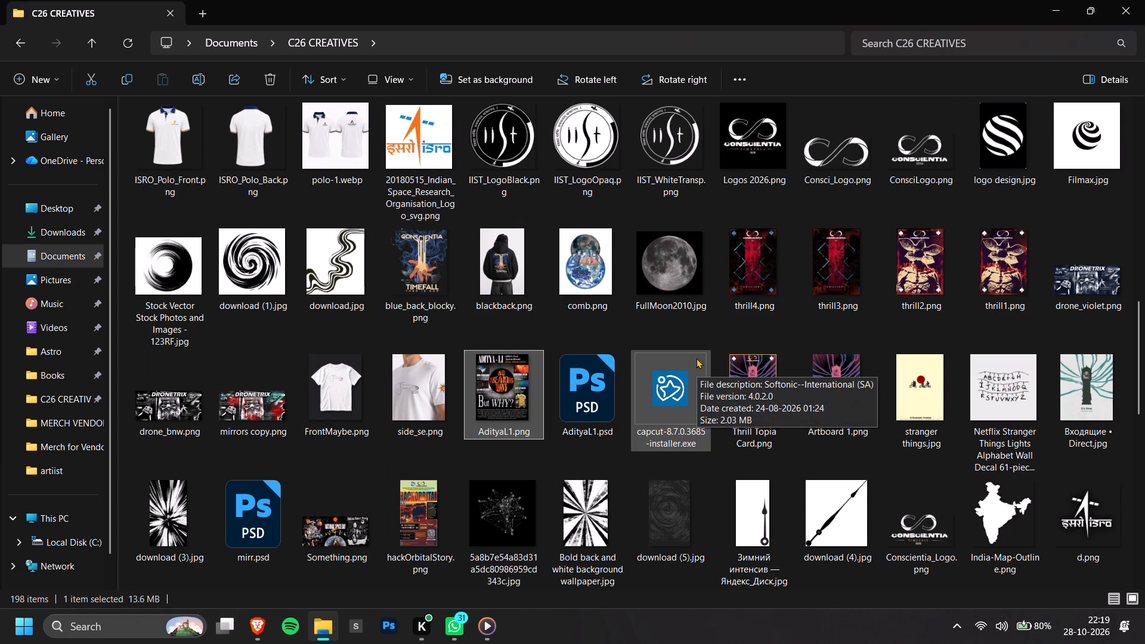
scroll(697, 354, down, 1)
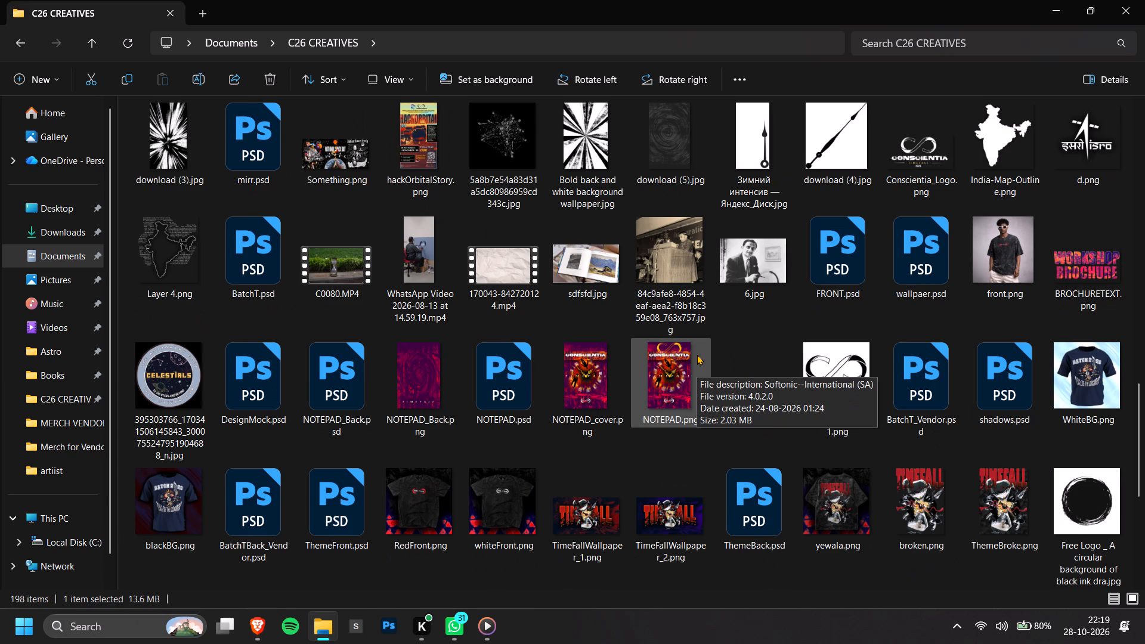
scroll(697, 354, down, 1)
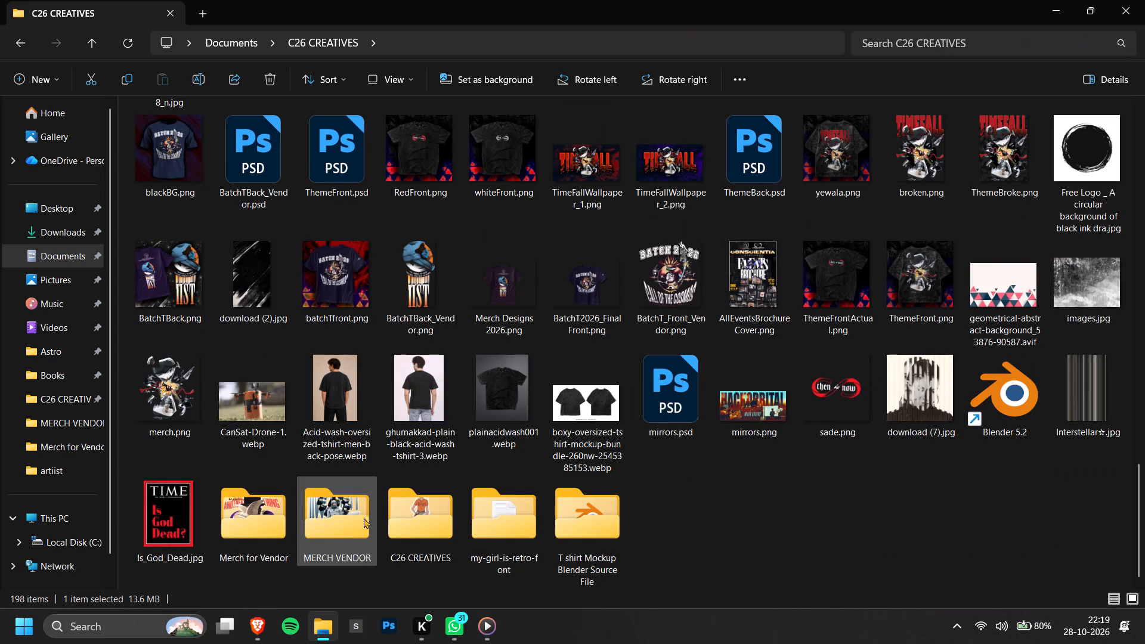
double_click(411, 513)
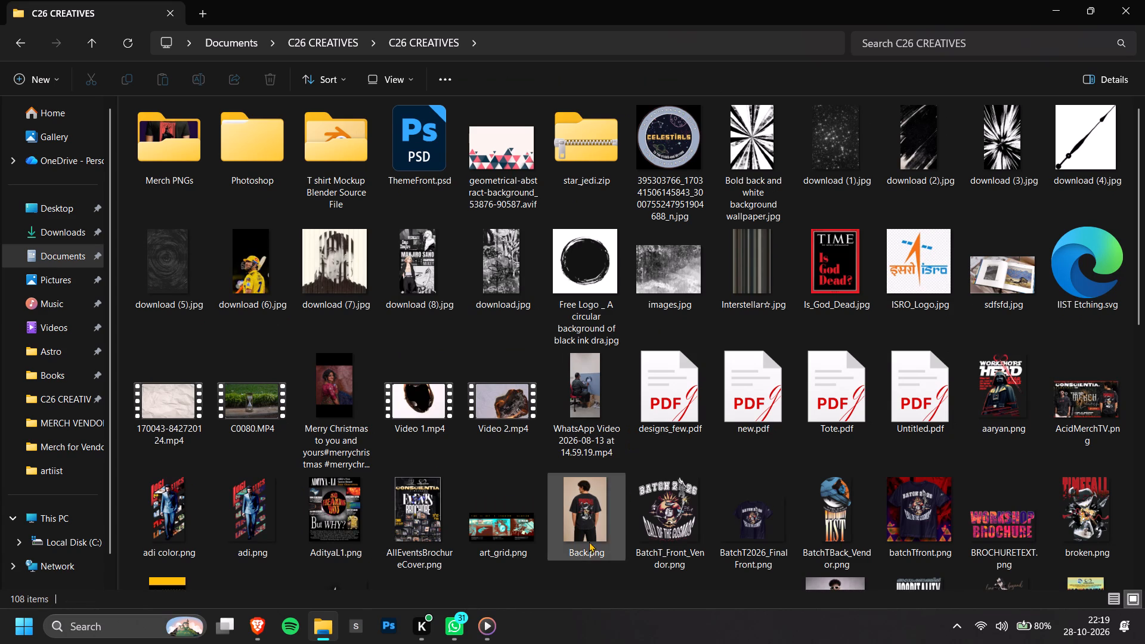
View art_grid.png from the nested C26 CREATIVES folder up close, closing the image again.
double_click(537, 530)
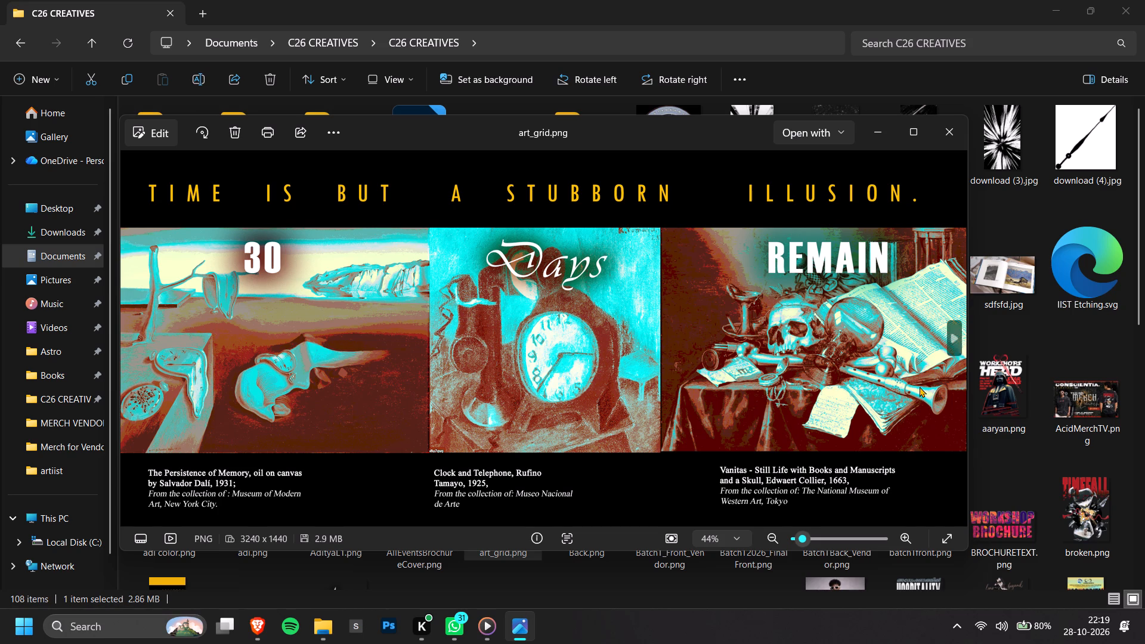
scroll(813, 377, down, 1)
scroll(447, 307, up, 8)
scroll(585, 343, down, 9)
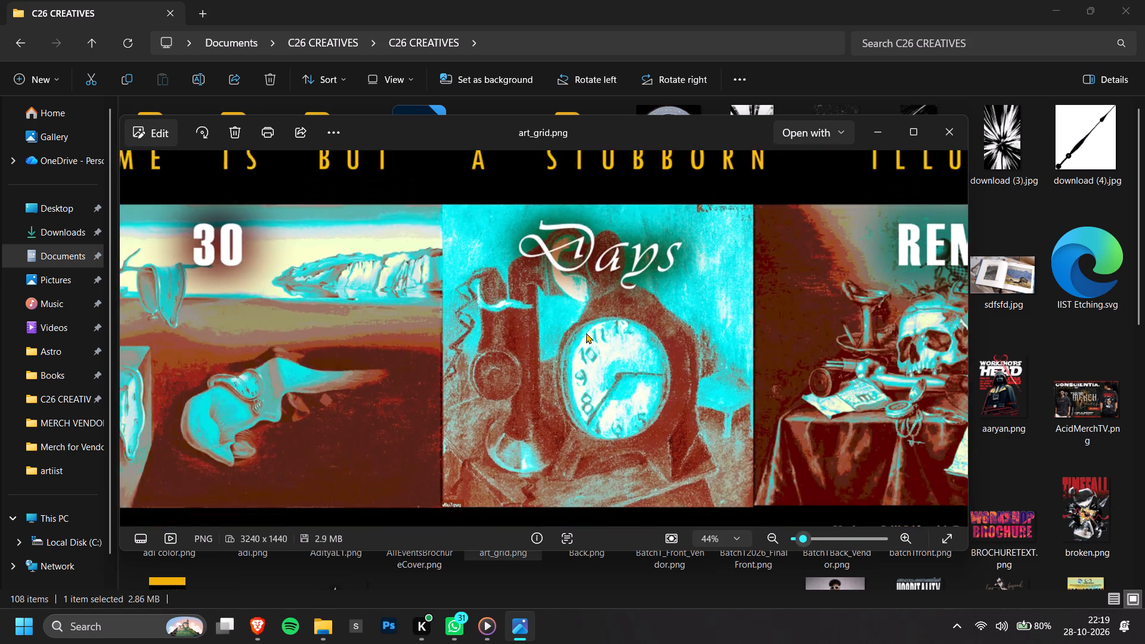
scroll(586, 333, down, 4)
click(936, 132)
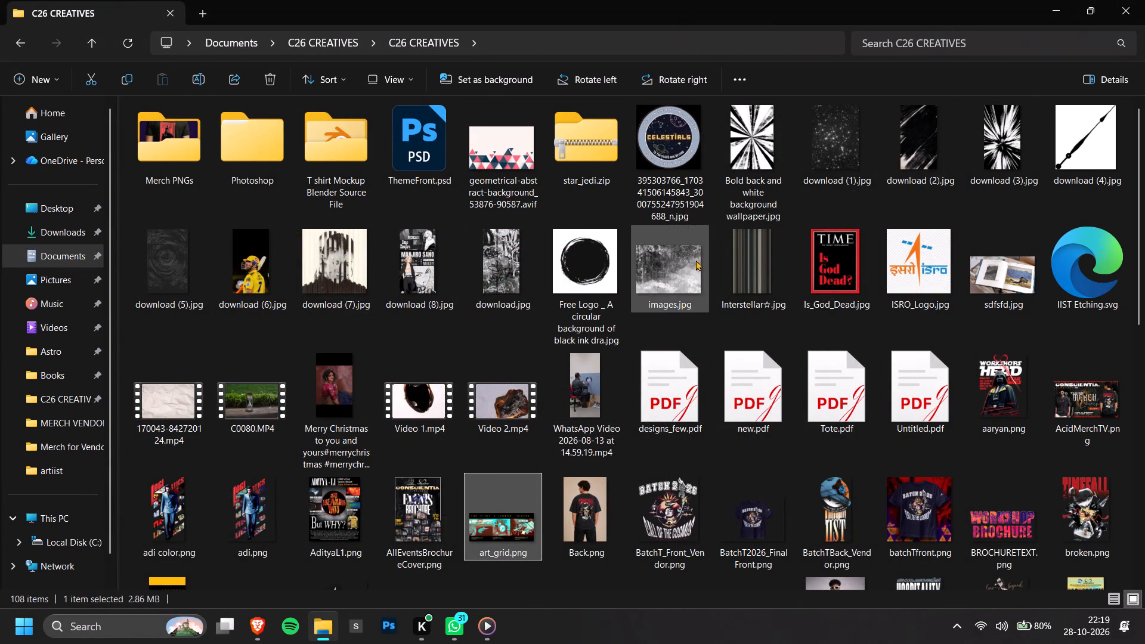
Examine the remaining poster and merch images in the nested C26 CREATIVES folder.
scroll(697, 265, down, 1)
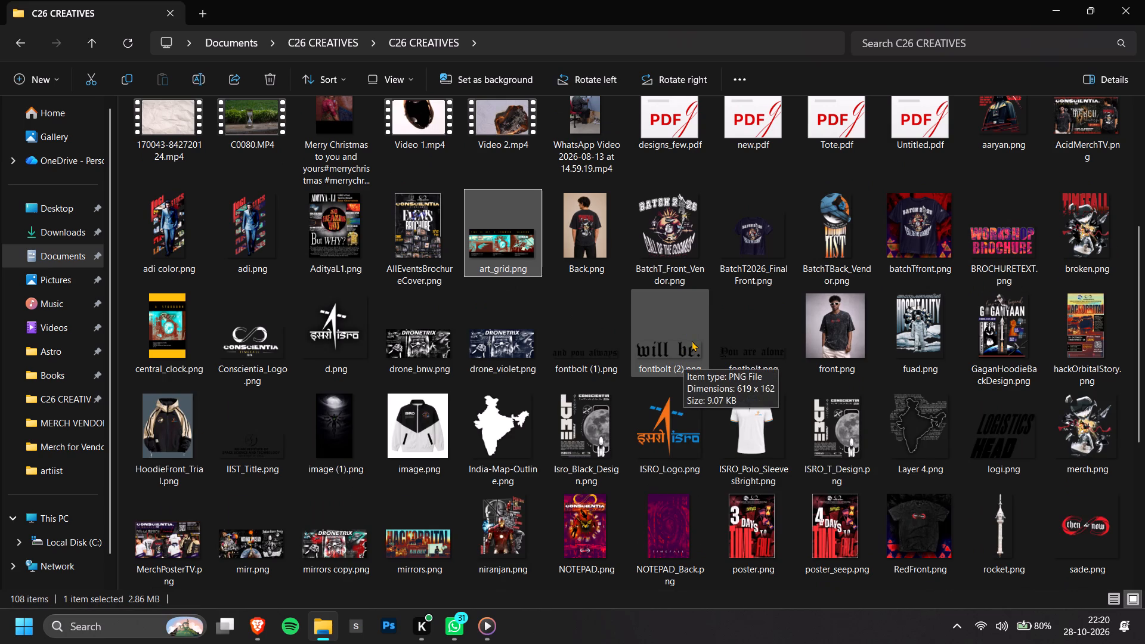
scroll(692, 340, down, 1)
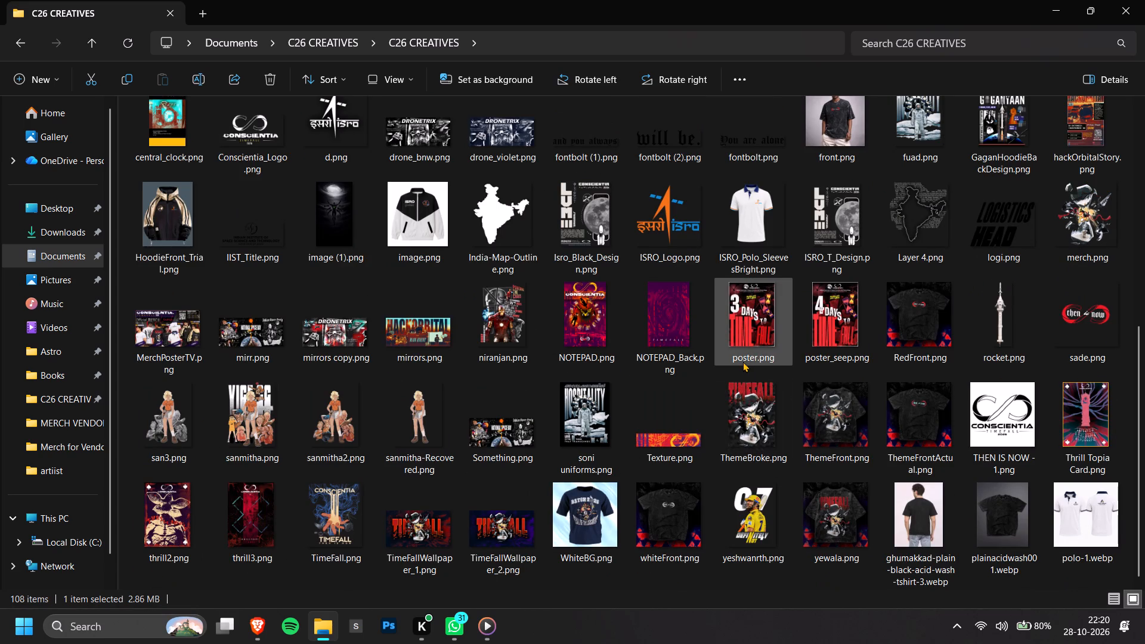
scroll(741, 361, down, 2)
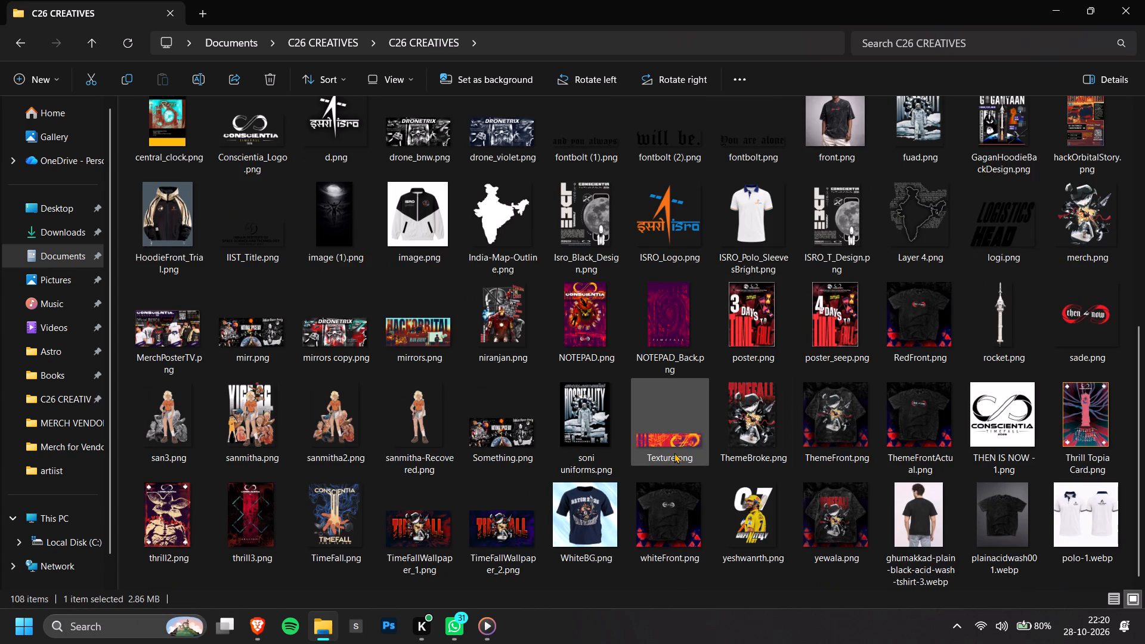
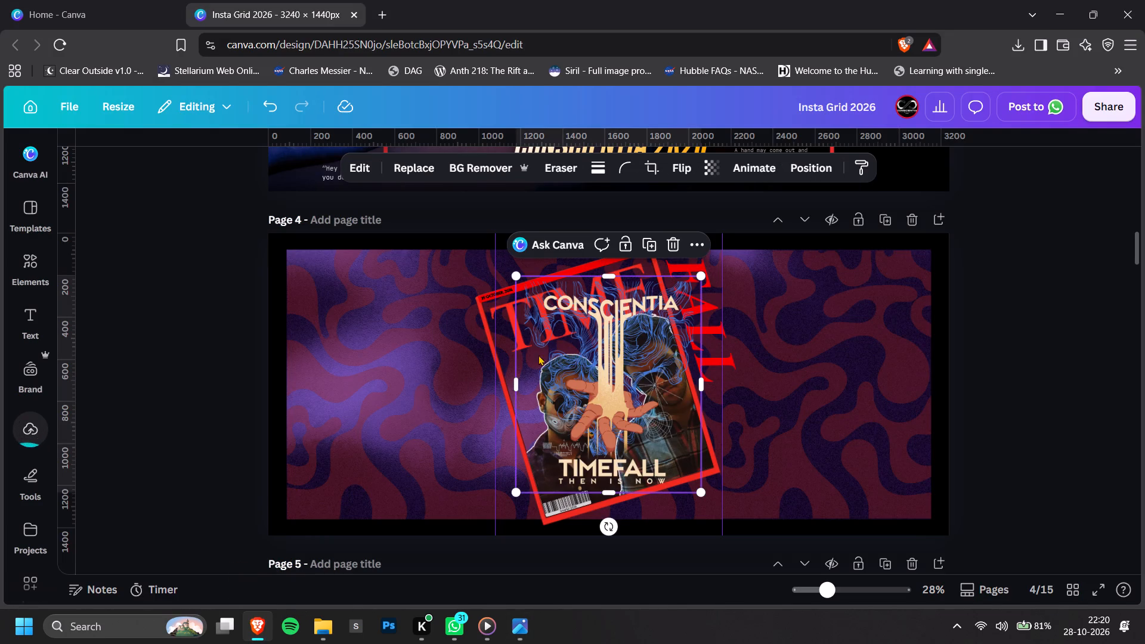
Move the CONSCIENTIA TIMEFALL hand artwork off the TIME cover into the left third of page 4.
drag(539, 355, 363, 312)
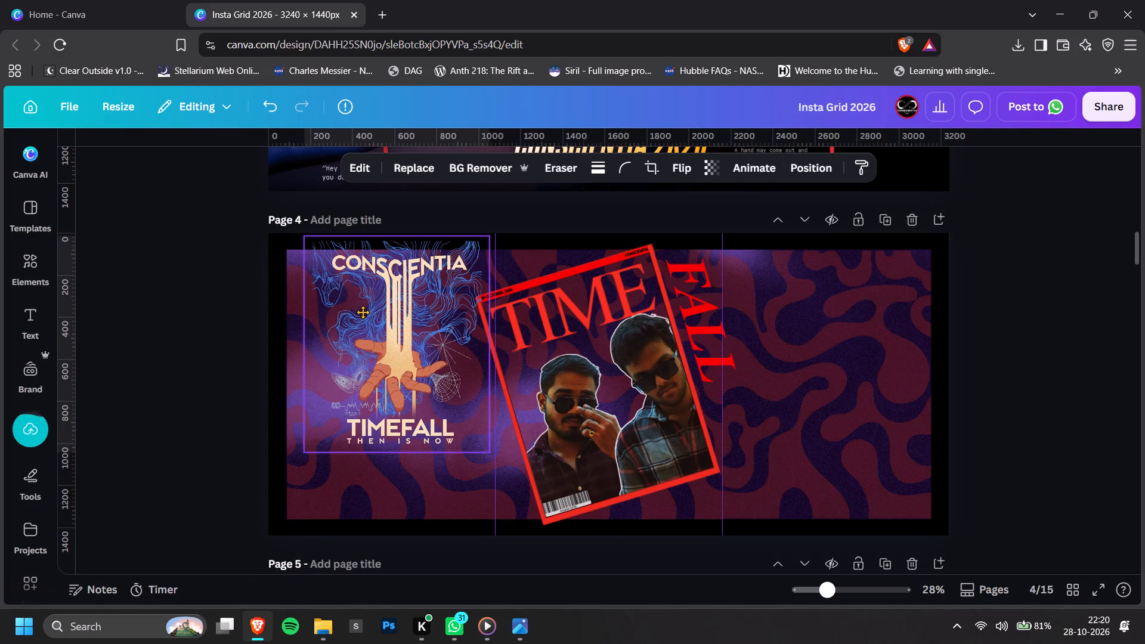
drag(363, 312, 363, 310)
drag(497, 452, 503, 456)
click(437, 413)
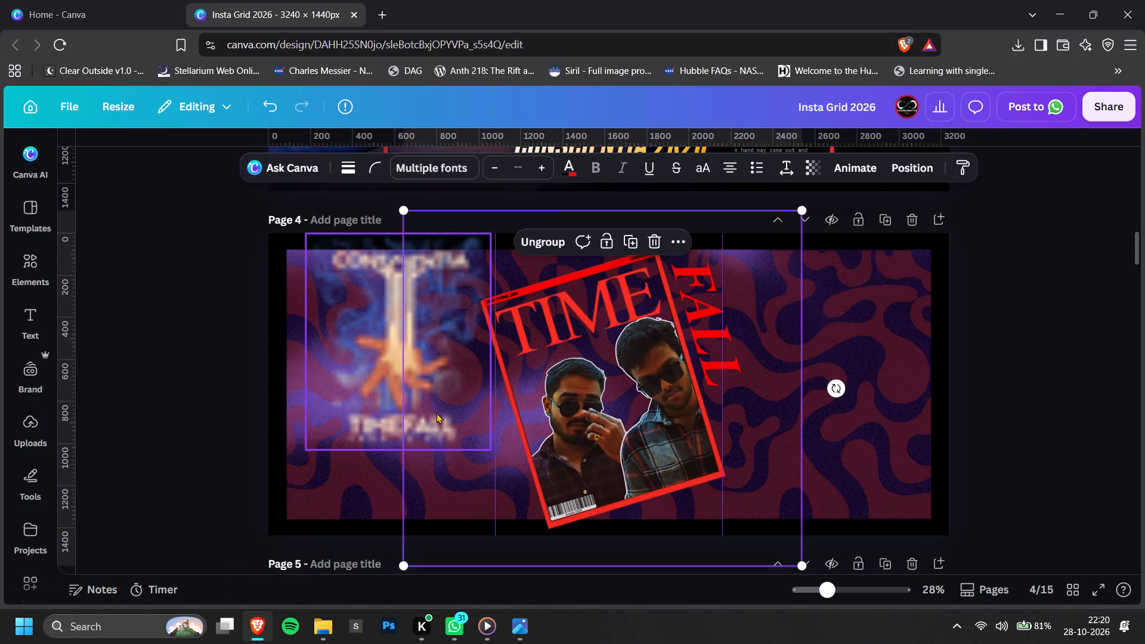
key(ctrl+z)
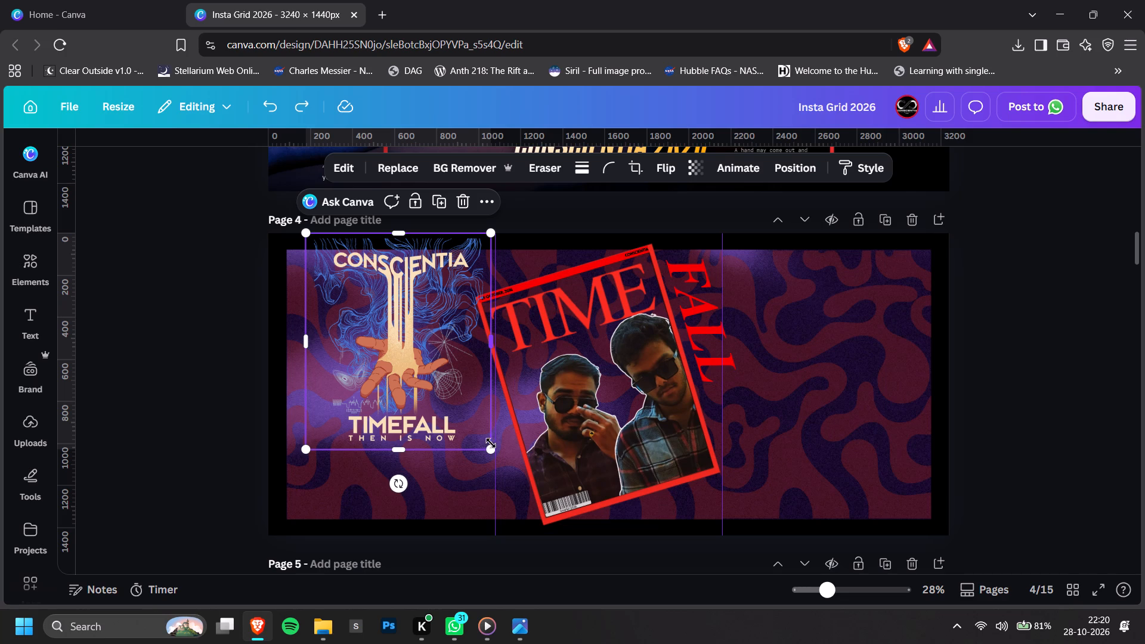
Enlarge the CONSCIENTIA TIMEFALL artwork to about the full page height and centre it over the TIME cover.
drag(490, 447, 568, 528)
drag(442, 478, 595, 481)
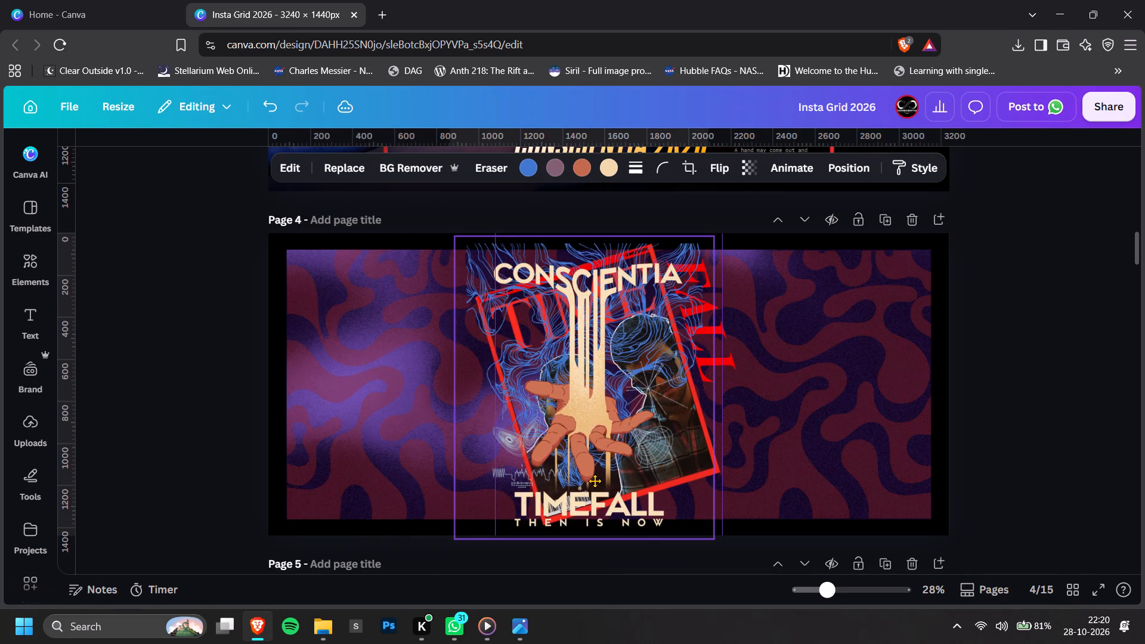
drag(595, 481, 613, 478)
click(968, 444)
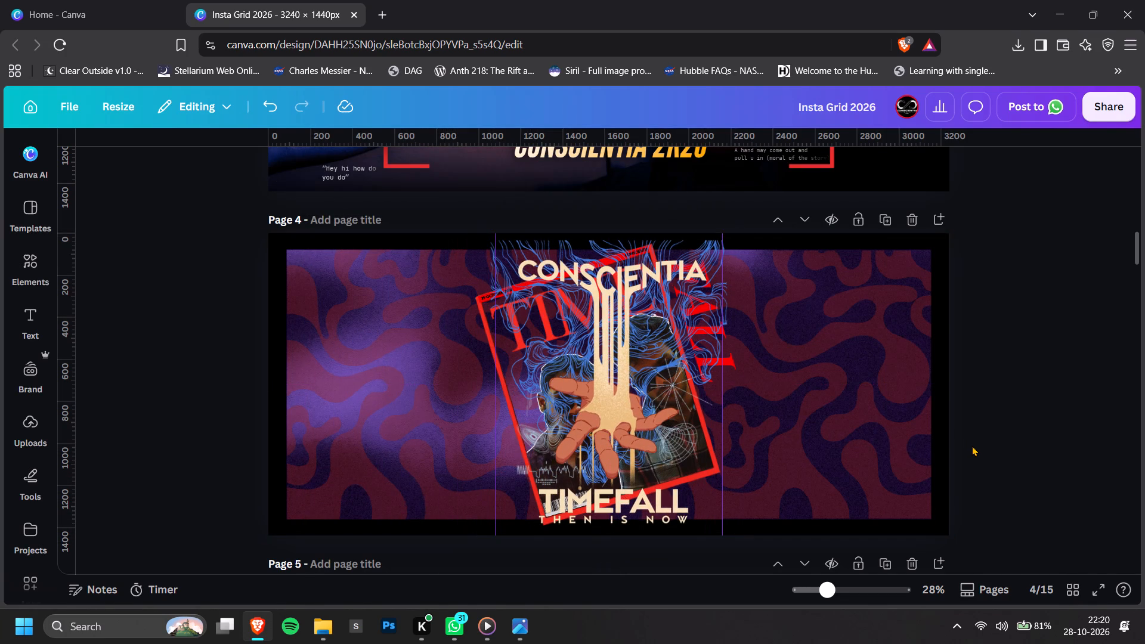
Move the enlarged CONSCIENTIA TIMEFALL artwork back to the left third of page 4, clear of the two men.
key(alt+1)
drag(580, 342, 439, 346)
key(ctrl+z)
drag(743, 367, 501, 363)
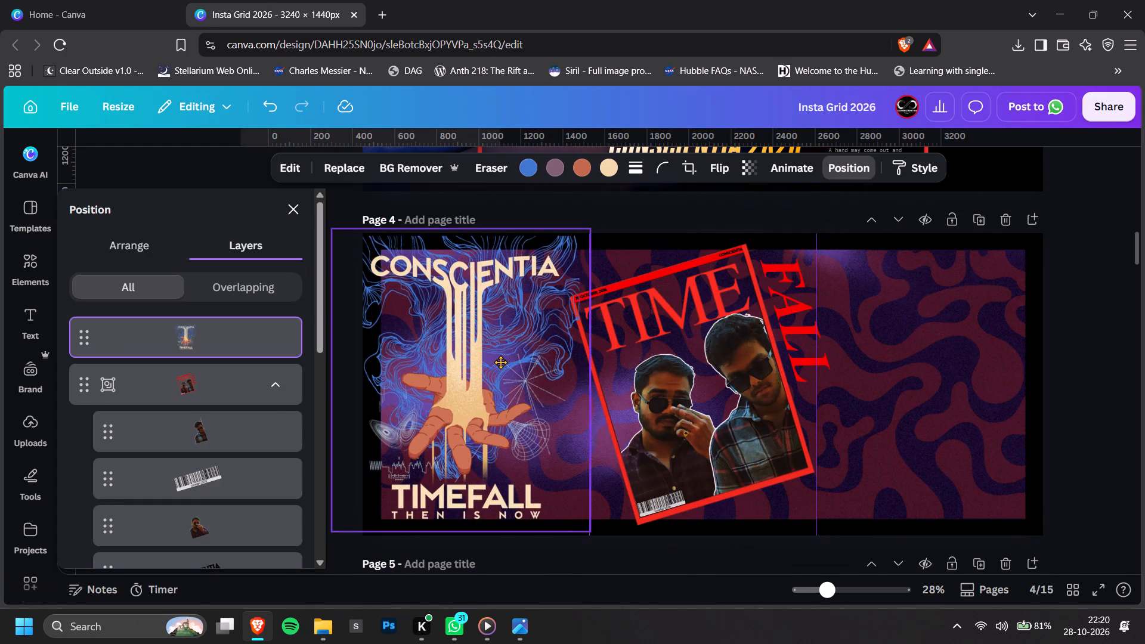
drag(501, 363, 522, 363)
click(1081, 286)
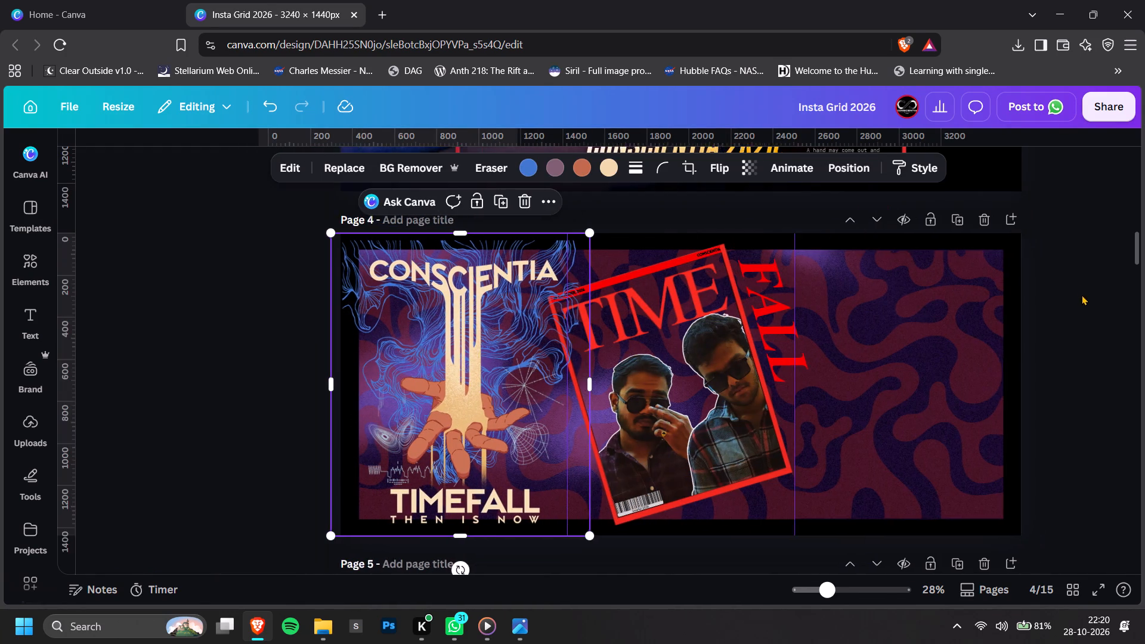
Shrink the CONSCIENTIA TIMEFALL artwork slightly and align it within the left part of page 4's patterned background.
ctrl+scroll(1084, 299, down, 2)
click(962, 326)
ctrl+scroll(439, 291, up, 2)
click(391, 289)
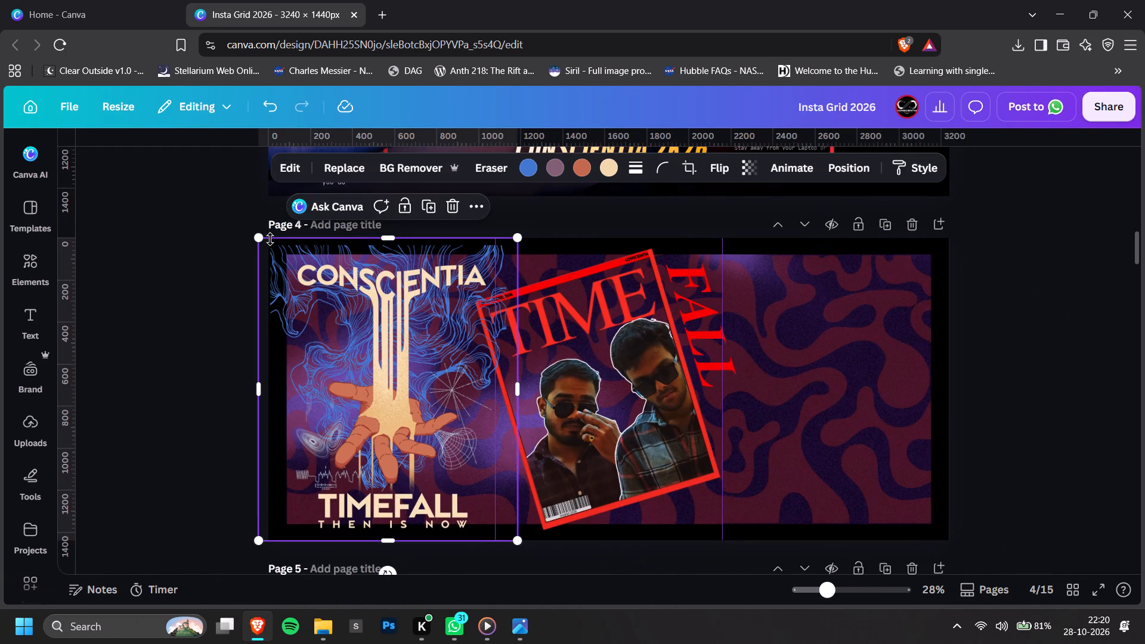
drag(261, 237, 292, 252)
drag(360, 333, 361, 329)
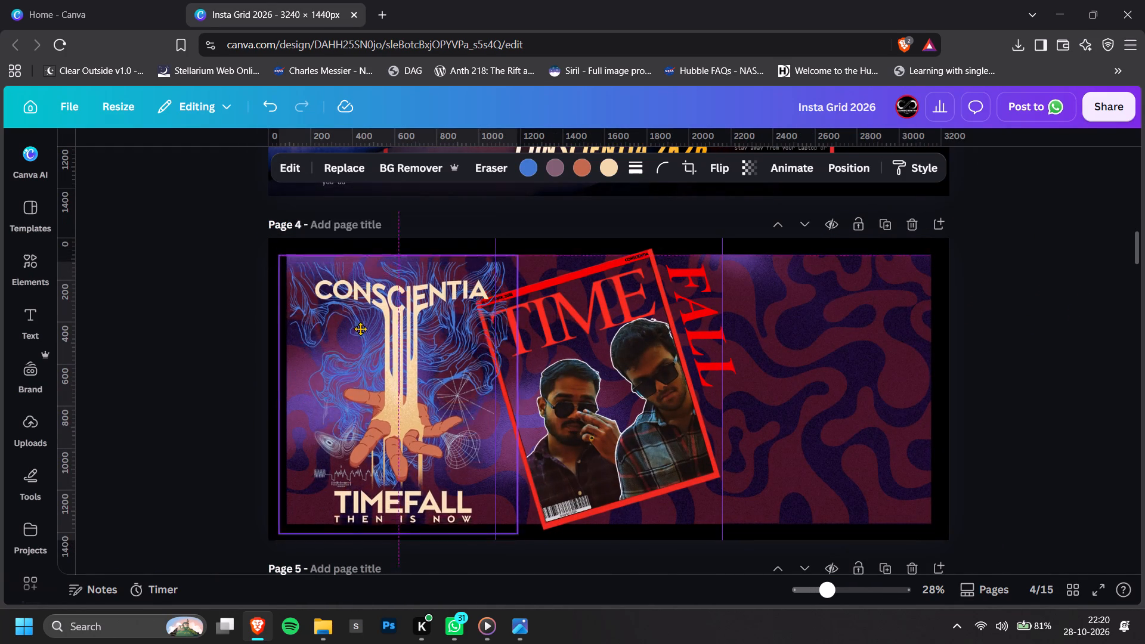
drag(361, 329, 361, 326)
click(979, 432)
ctrl+scroll(946, 428, down, 2)
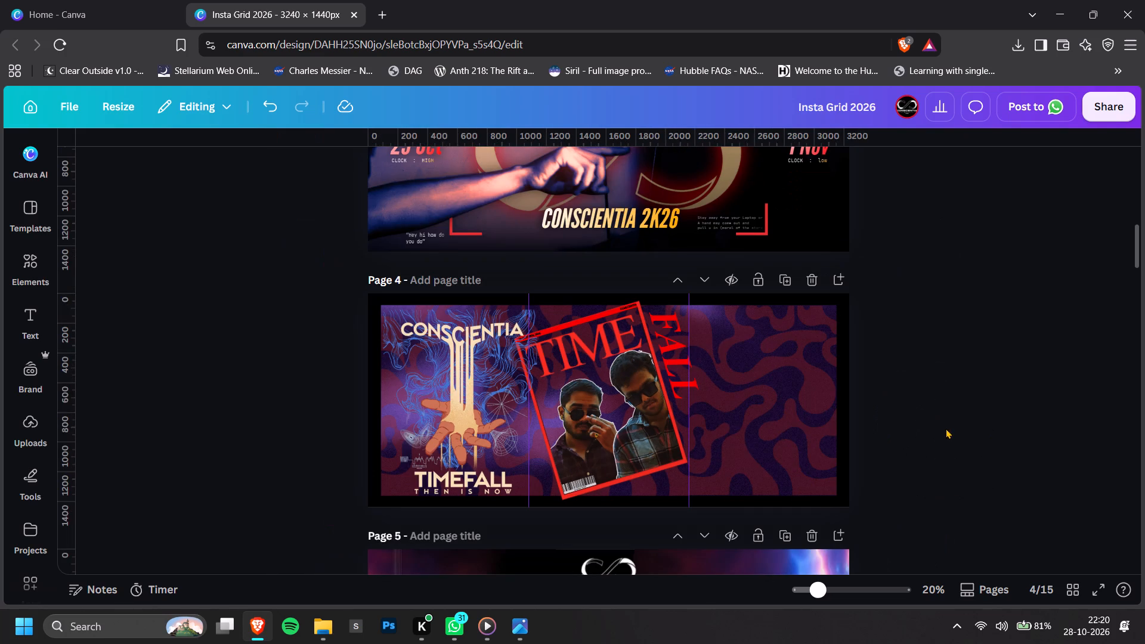
Move the CONSCIENTIA TIMEFALL hand artwork from the left third of page 4 to its right third.
drag(468, 441, 778, 440)
click(977, 425)
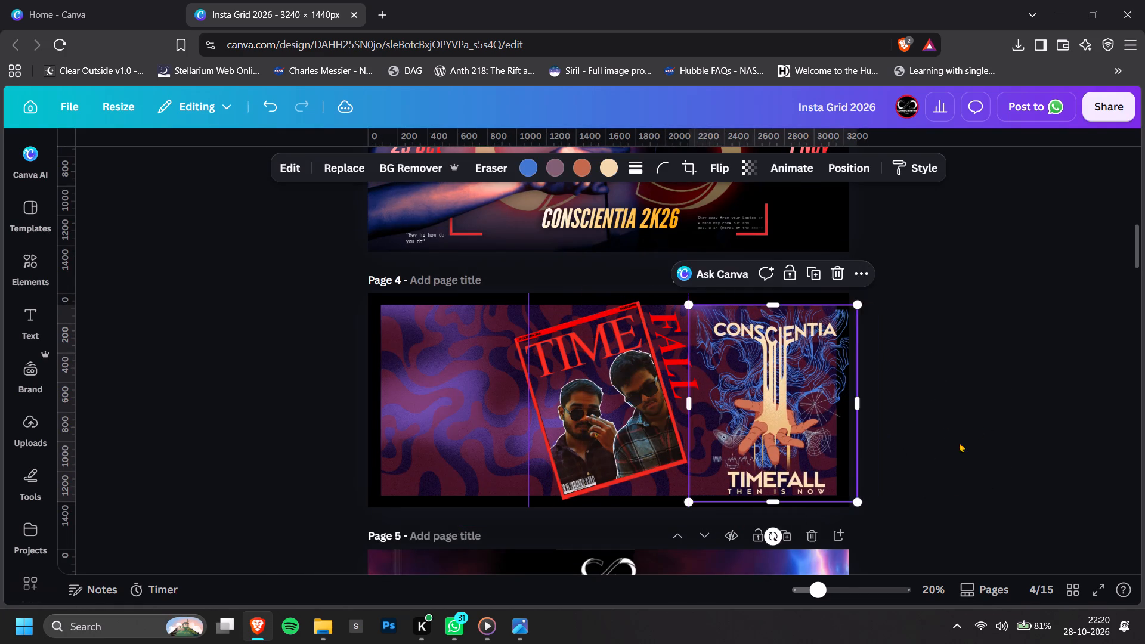
ctrl+scroll(933, 420, down, 1)
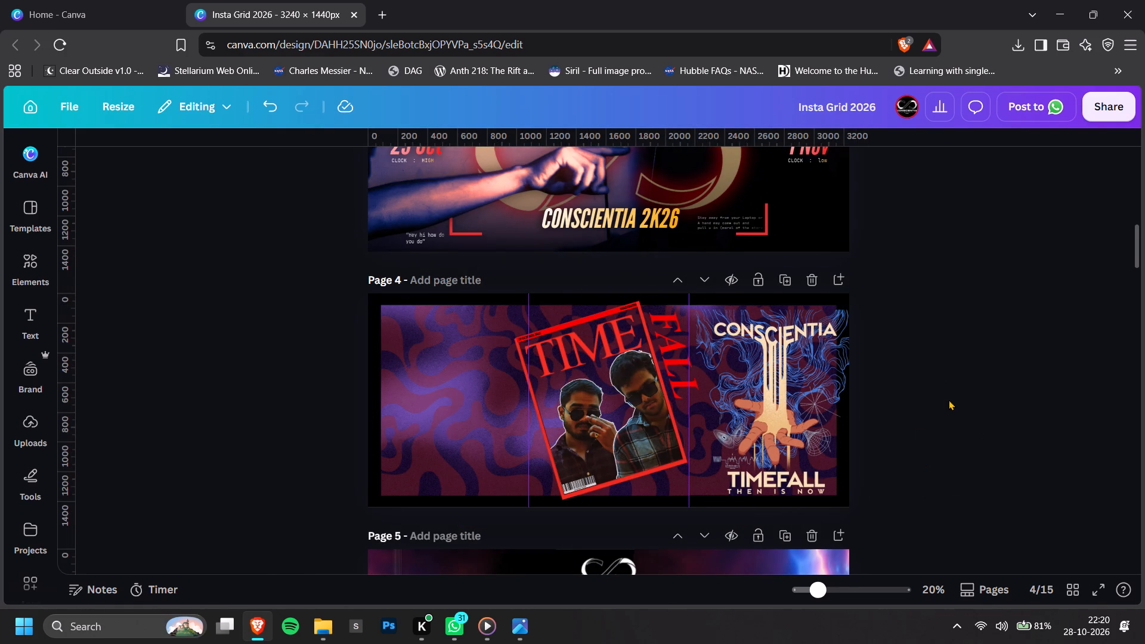
Shrink the CONSCIENTIA TIMEFALL artwork to fit between the 2160 guide and the patterned background's right edge, and raise it to page 4's top edge.
ctrl+scroll(729, 441, up, 4)
click(982, 385)
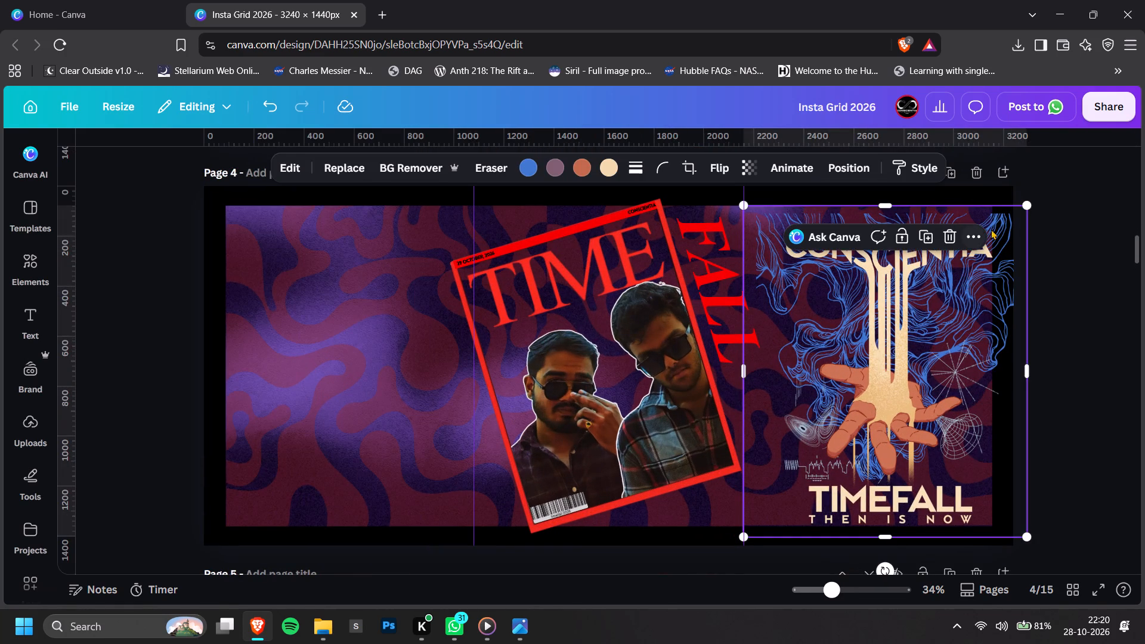
drag(1027, 206, 982, 233)
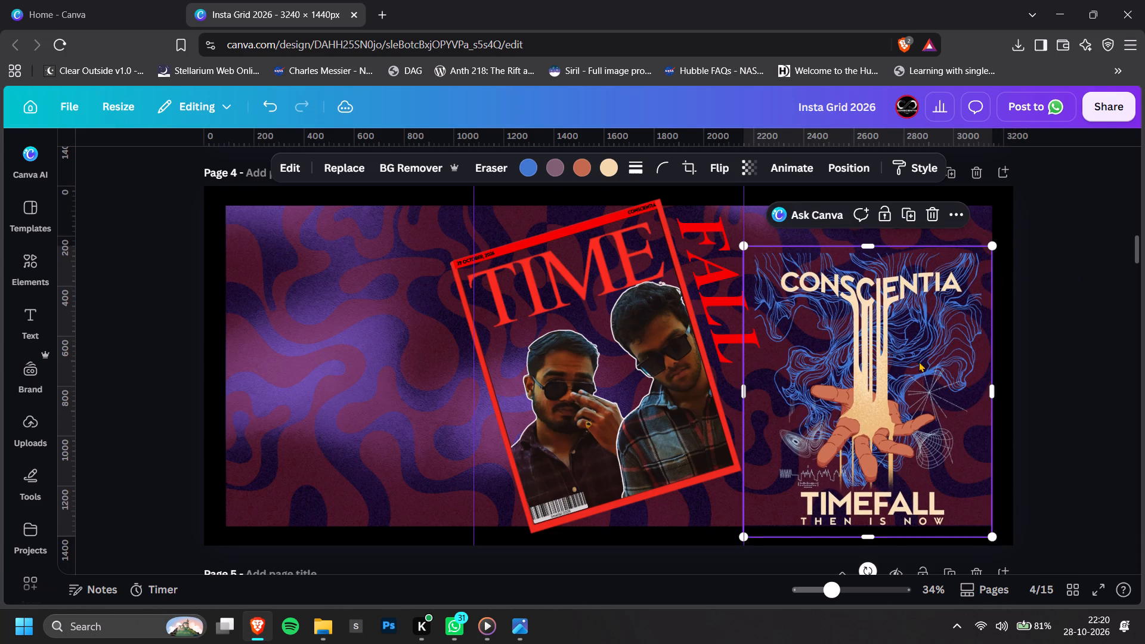
drag(919, 361, 918, 323)
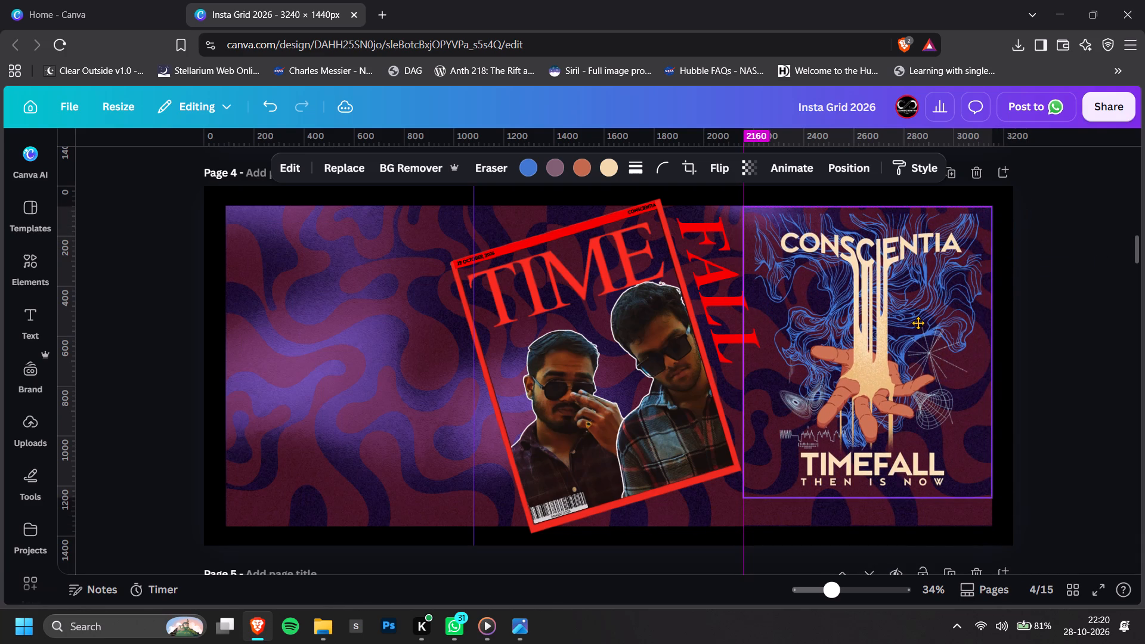
drag(918, 323, 916, 293)
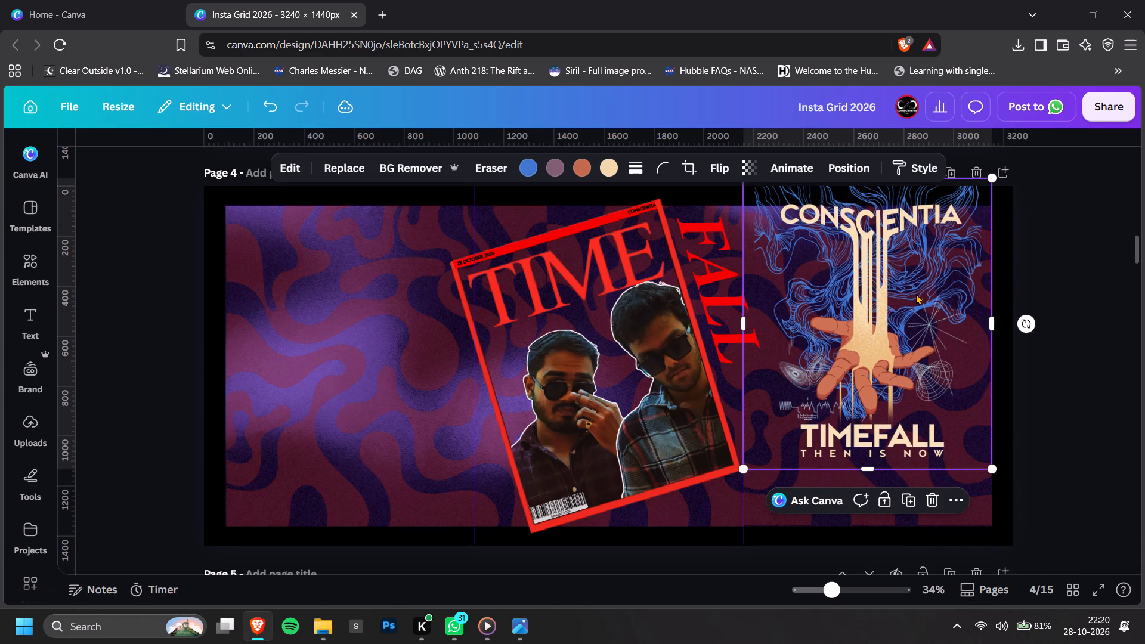
click(916, 301)
click(1024, 269)
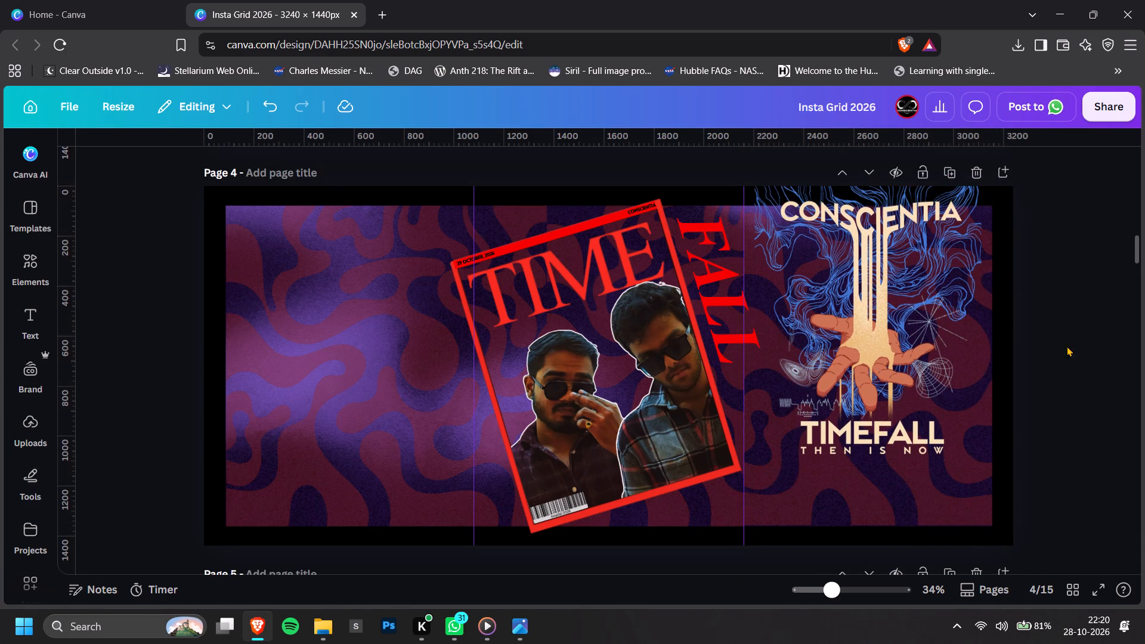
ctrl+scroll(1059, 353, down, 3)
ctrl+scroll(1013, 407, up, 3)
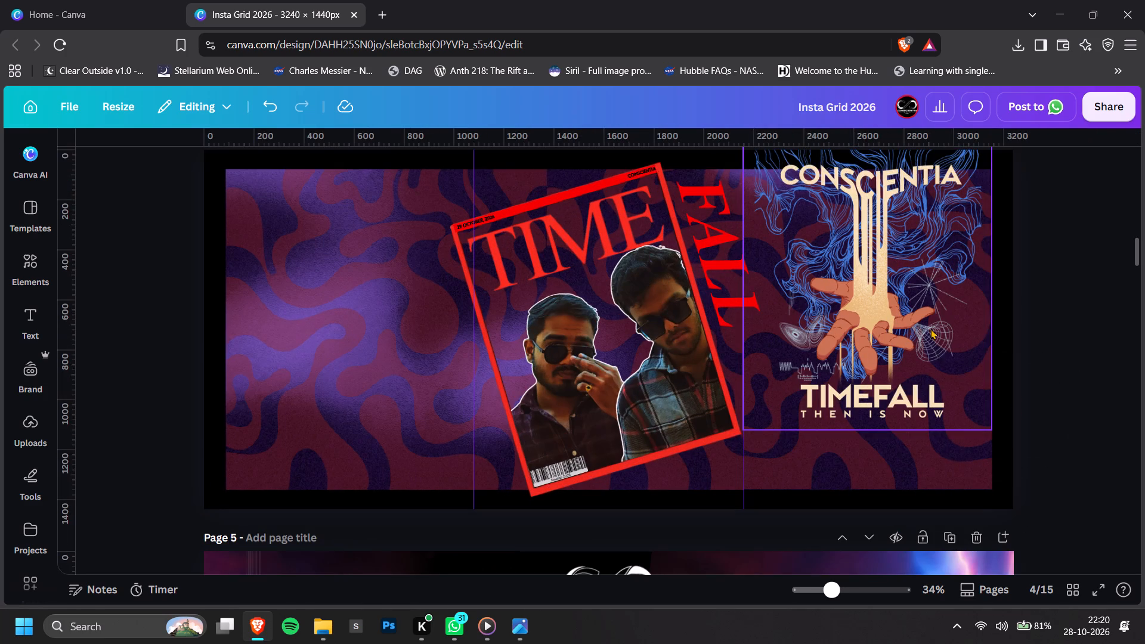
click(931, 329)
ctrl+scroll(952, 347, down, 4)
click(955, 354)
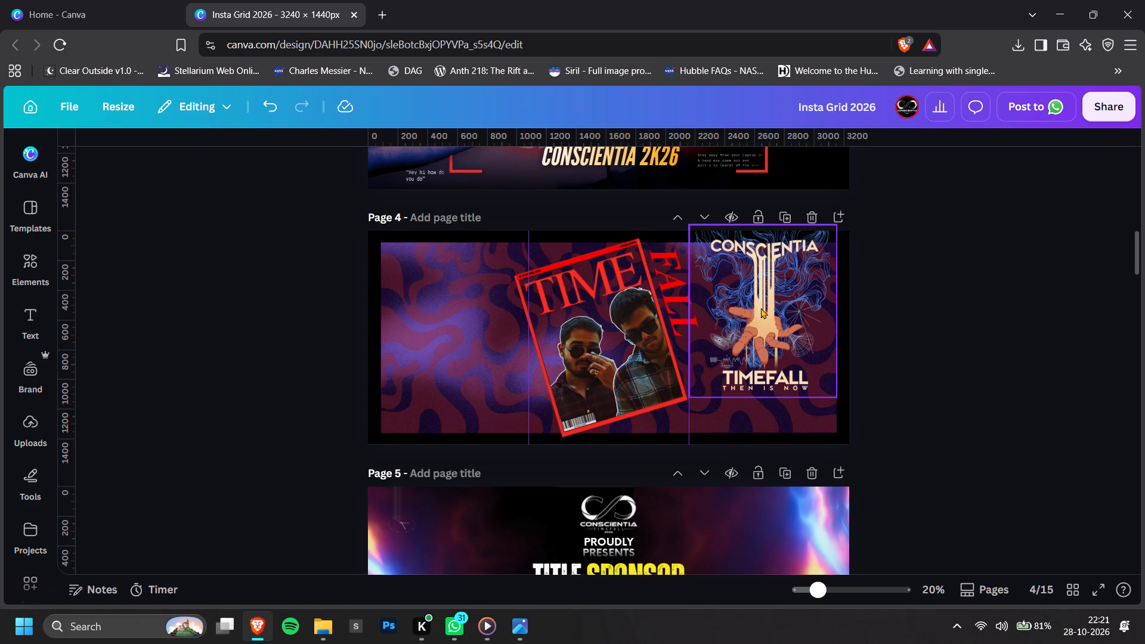
Switch from the page design to the open TimeFall.png image.
key(alt+Tab)
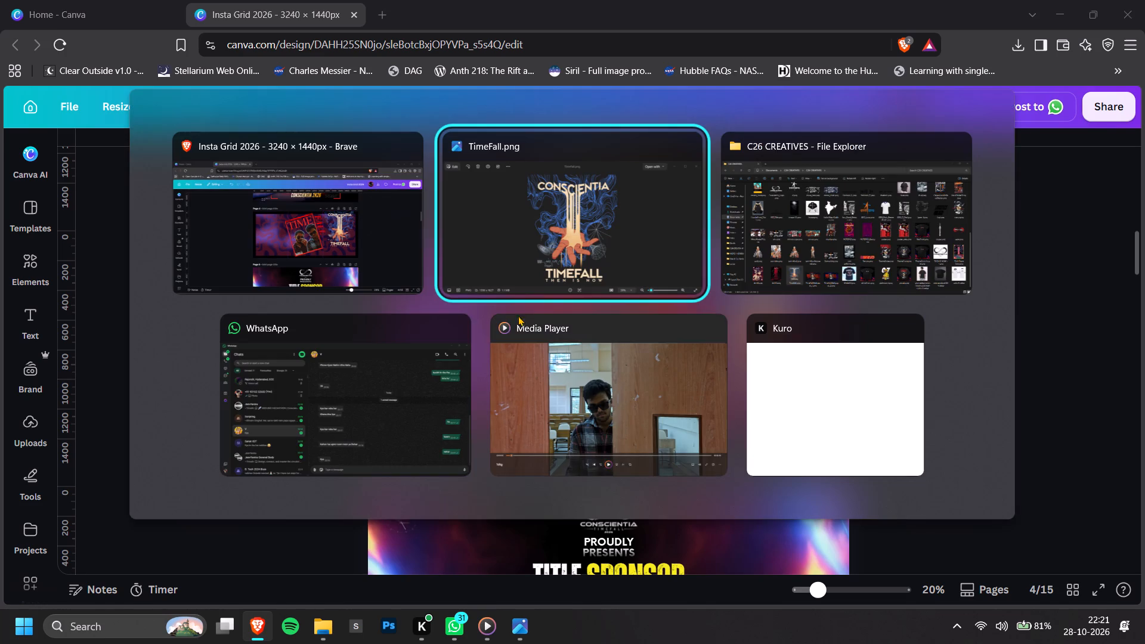